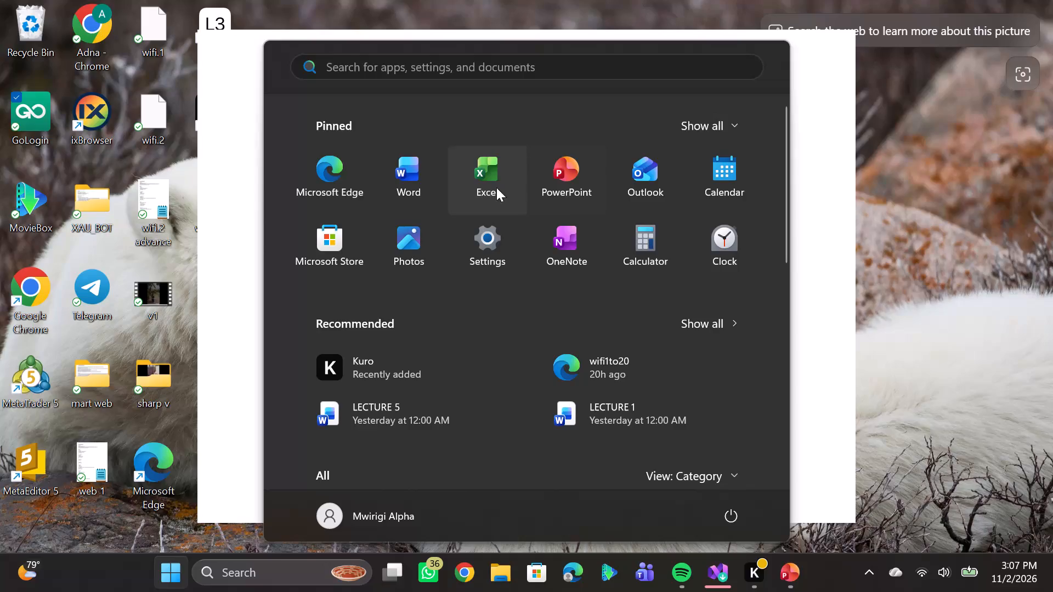
Open Excel with a new blank workbook.
{"action": "left_click", "coordinate": [487, 187]}
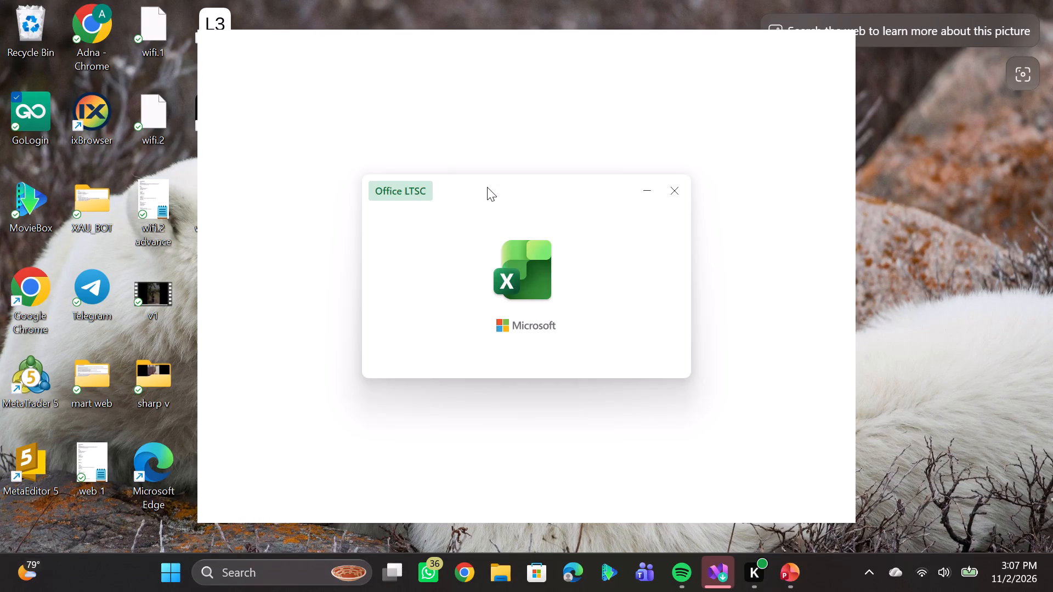
{"action": "left_click", "coordinate": [228, 166]}
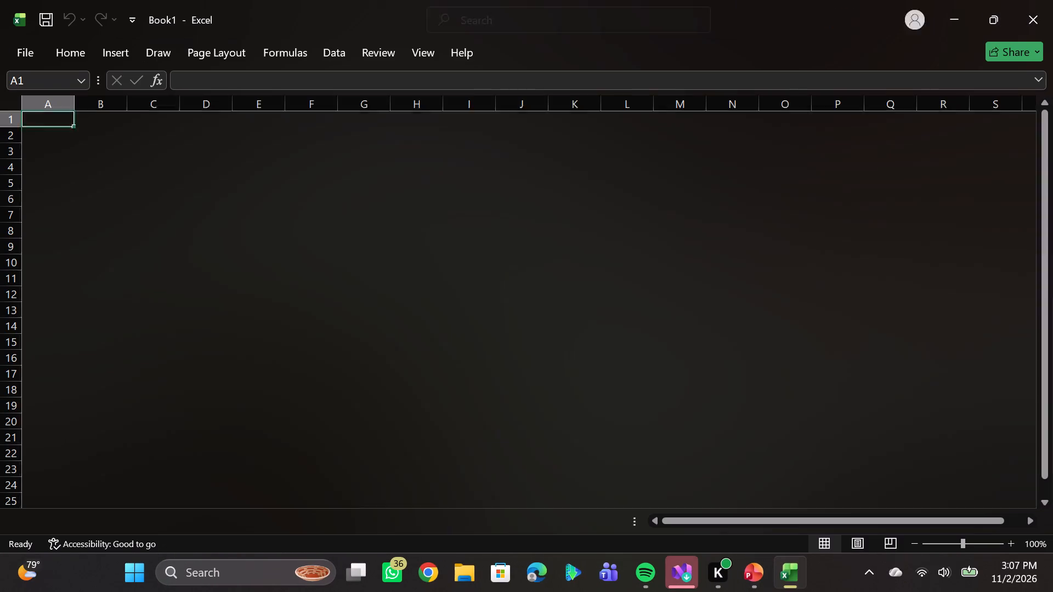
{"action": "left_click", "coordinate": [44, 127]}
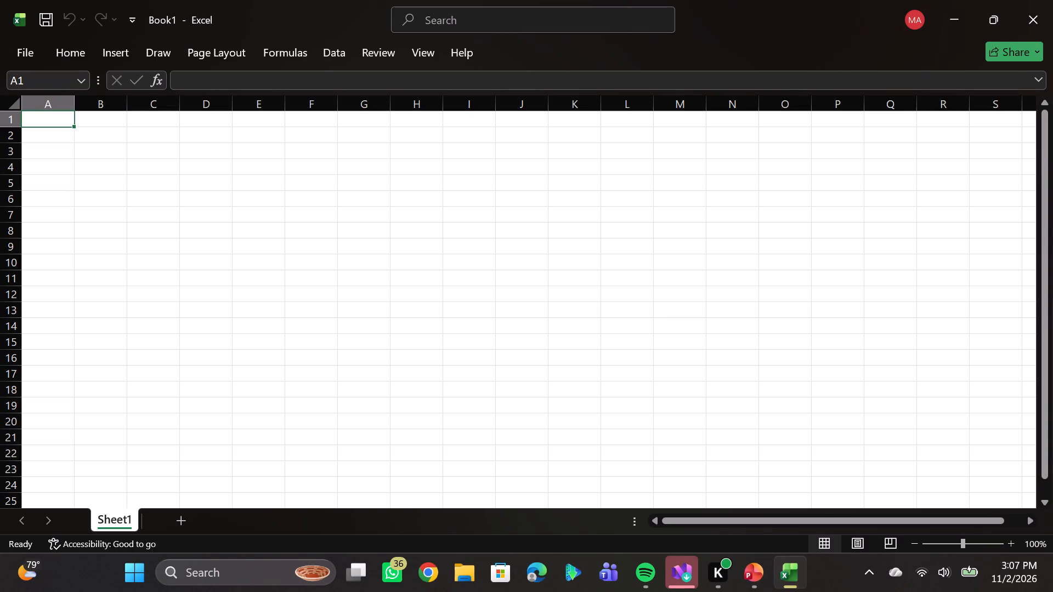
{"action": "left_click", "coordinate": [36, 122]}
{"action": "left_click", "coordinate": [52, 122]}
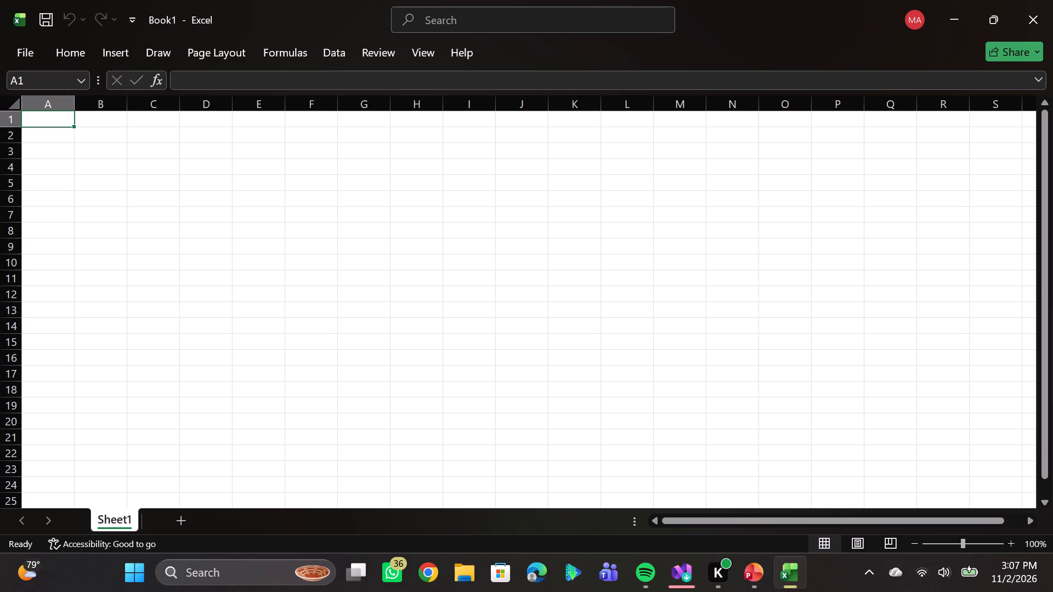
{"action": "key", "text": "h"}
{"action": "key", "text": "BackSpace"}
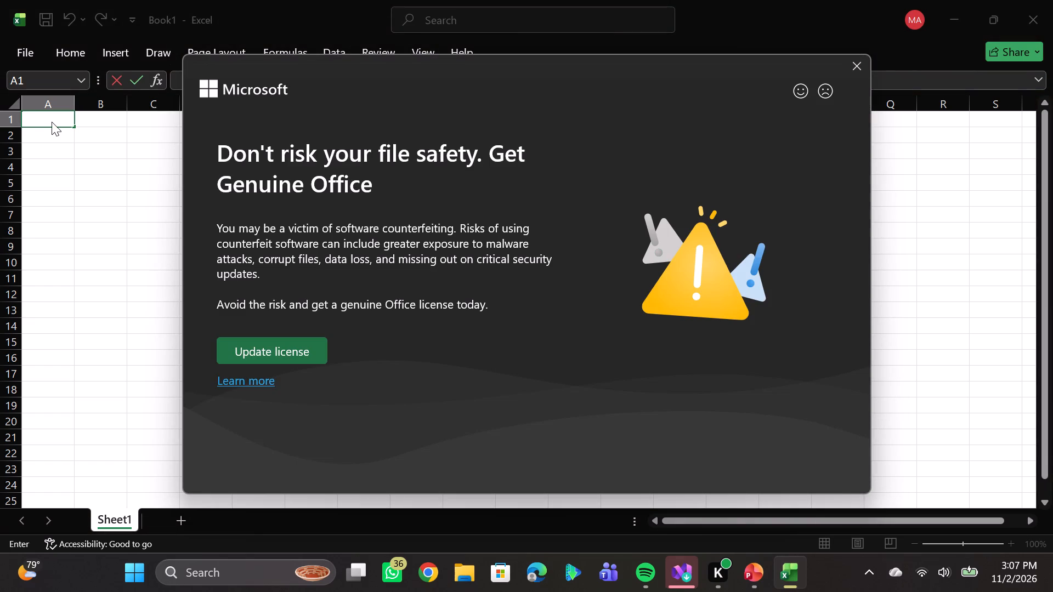
Close the genuine Office licence pop-up covering the worksheet.
{"action": "left_click", "coordinate": [862, 70]}
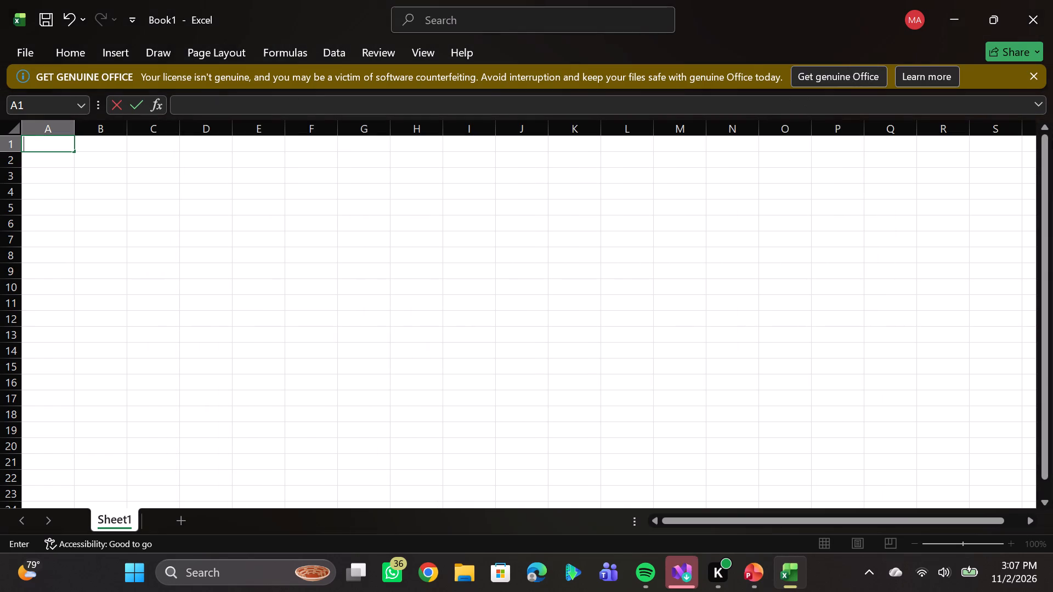
{"action": "double_click", "coordinate": [862, 70]}
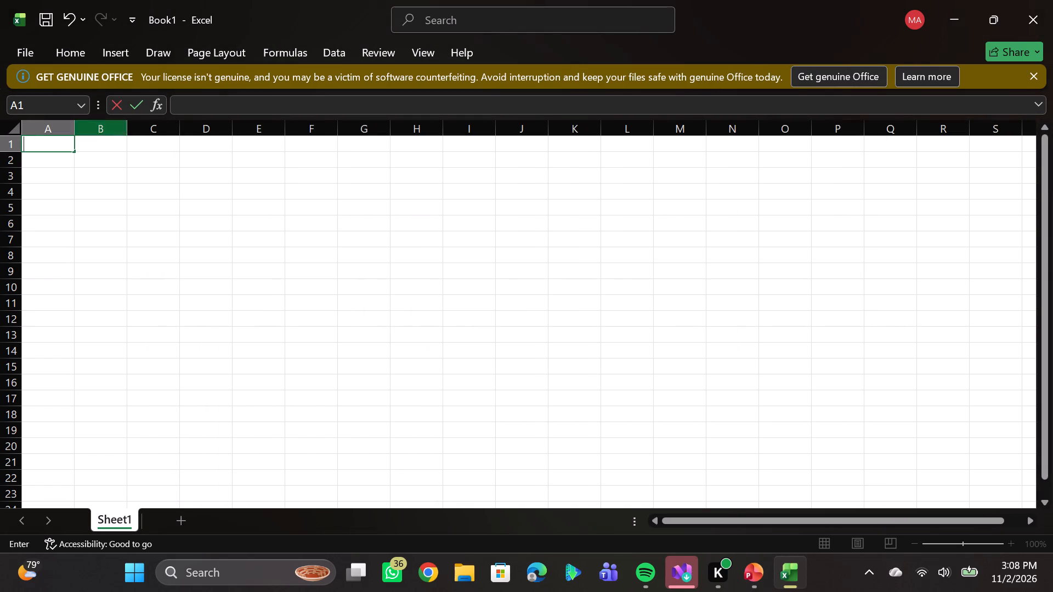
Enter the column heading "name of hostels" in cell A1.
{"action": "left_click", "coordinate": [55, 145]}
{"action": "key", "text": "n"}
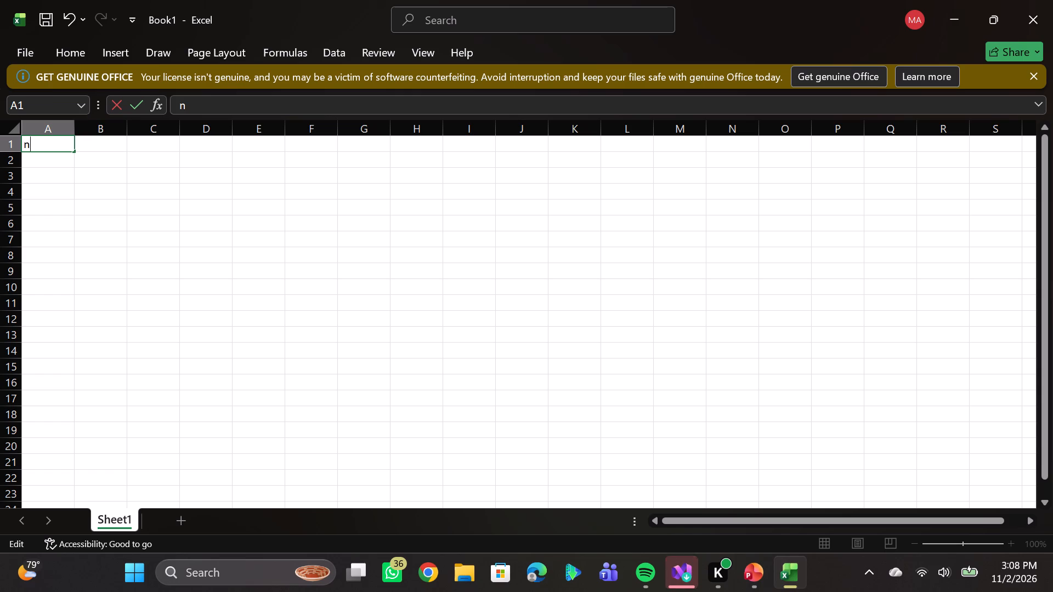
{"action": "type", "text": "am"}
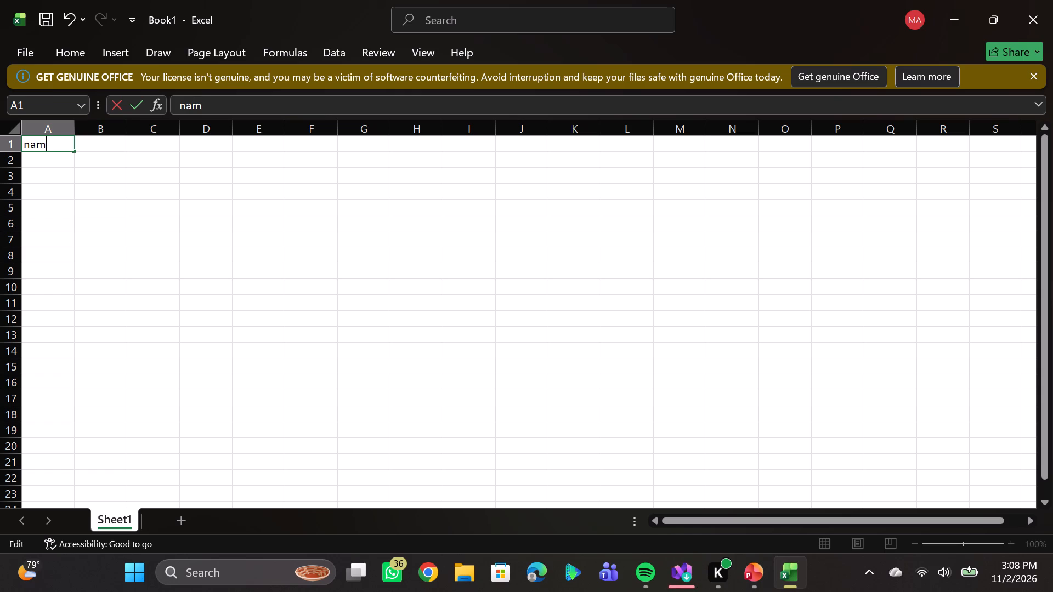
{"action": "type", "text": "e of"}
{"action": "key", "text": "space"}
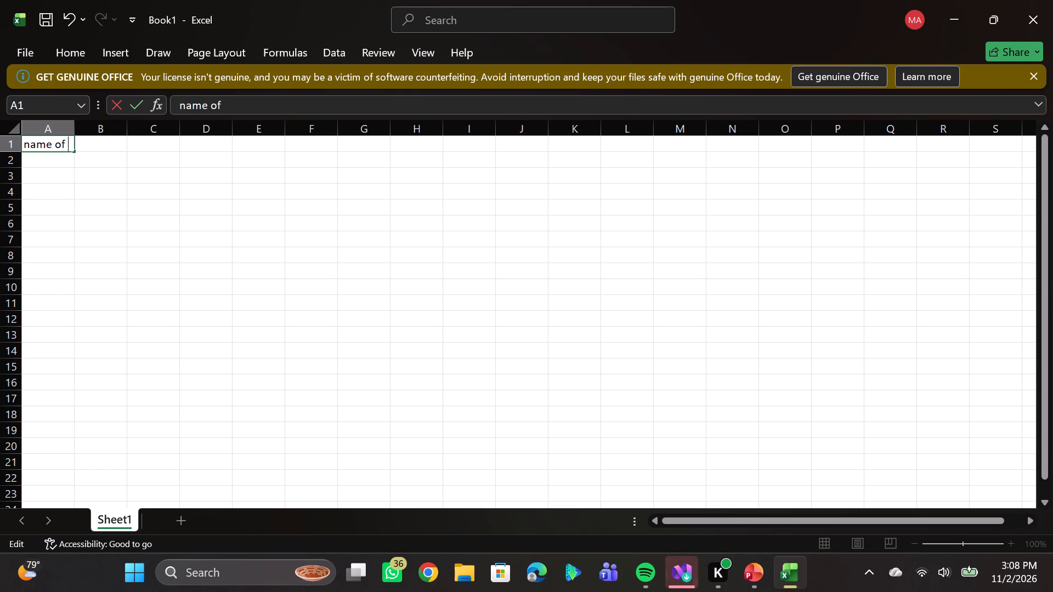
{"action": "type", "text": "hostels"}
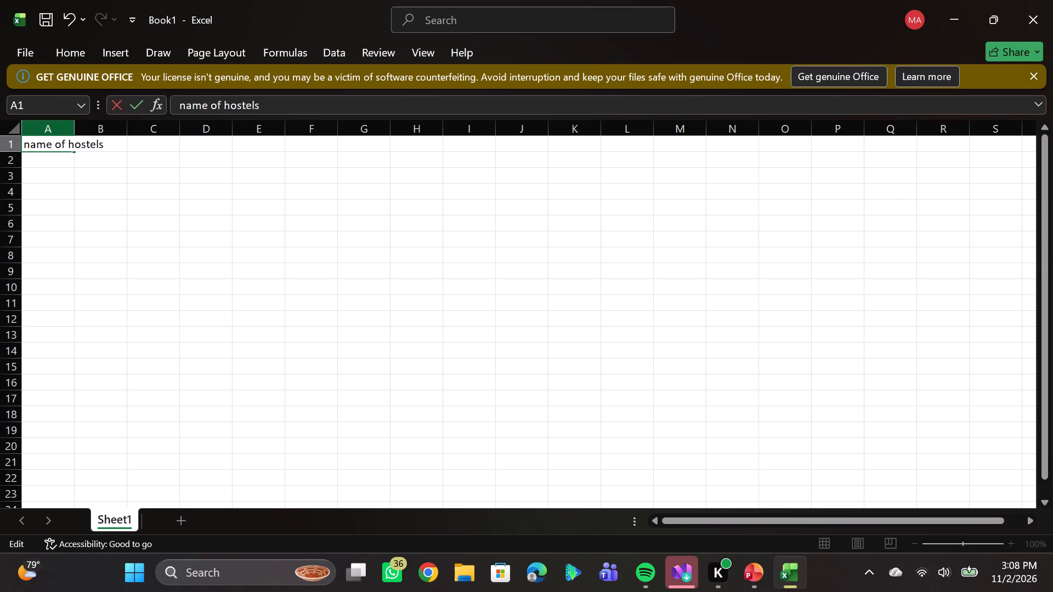
Widen column A to about 17 characters (193 pixels) so the heading fits.
{"action": "left_click", "coordinate": [73, 124]}
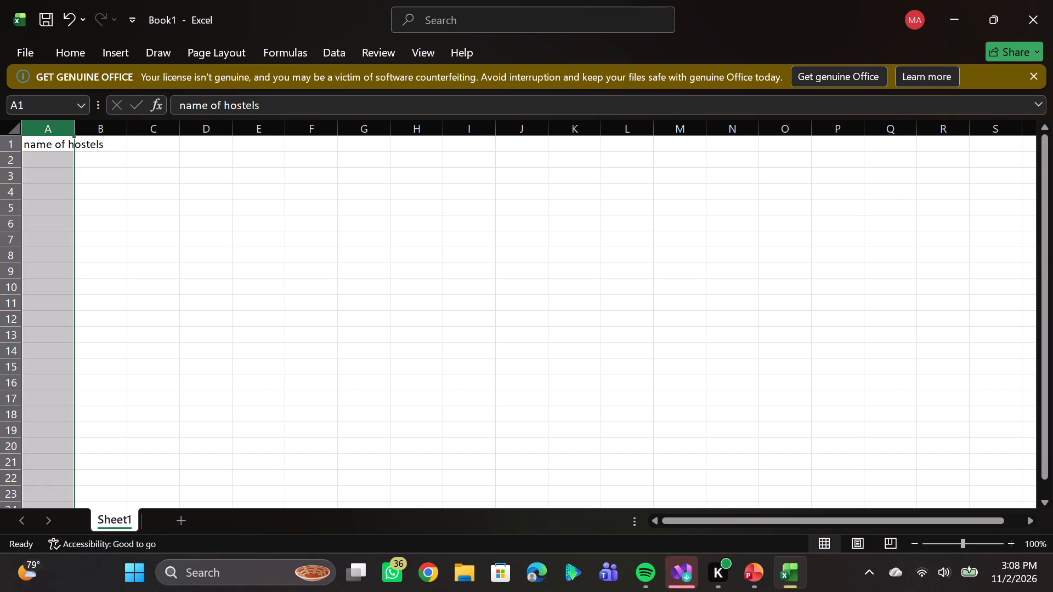
{"action": "left_click_drag", "start_coordinate": [73, 124], "coordinate": [126, 130]}
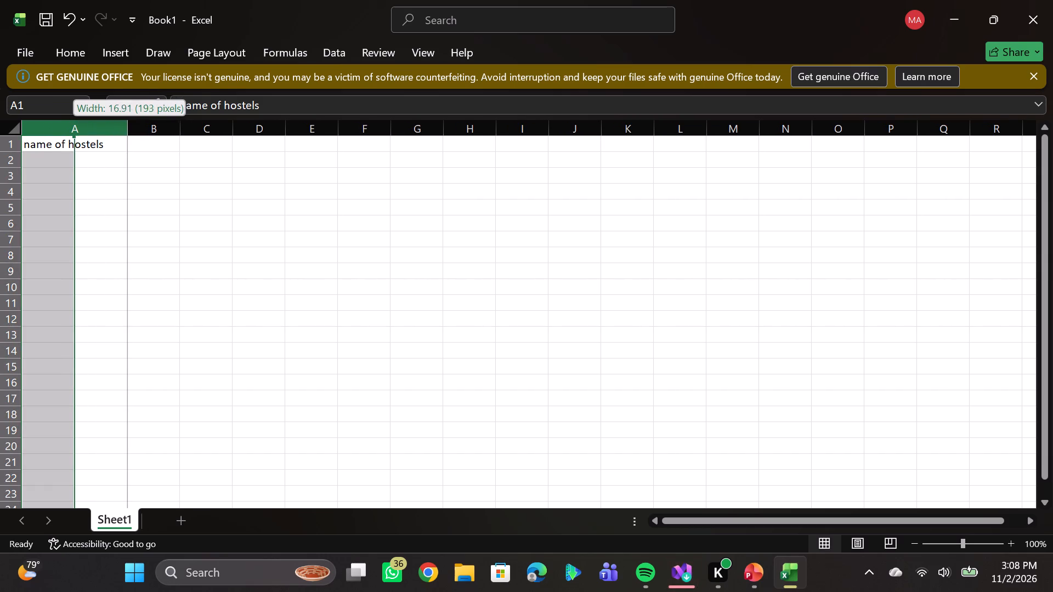
{"action": "left_click_drag", "start_coordinate": [126, 130], "coordinate": [127, 130]}
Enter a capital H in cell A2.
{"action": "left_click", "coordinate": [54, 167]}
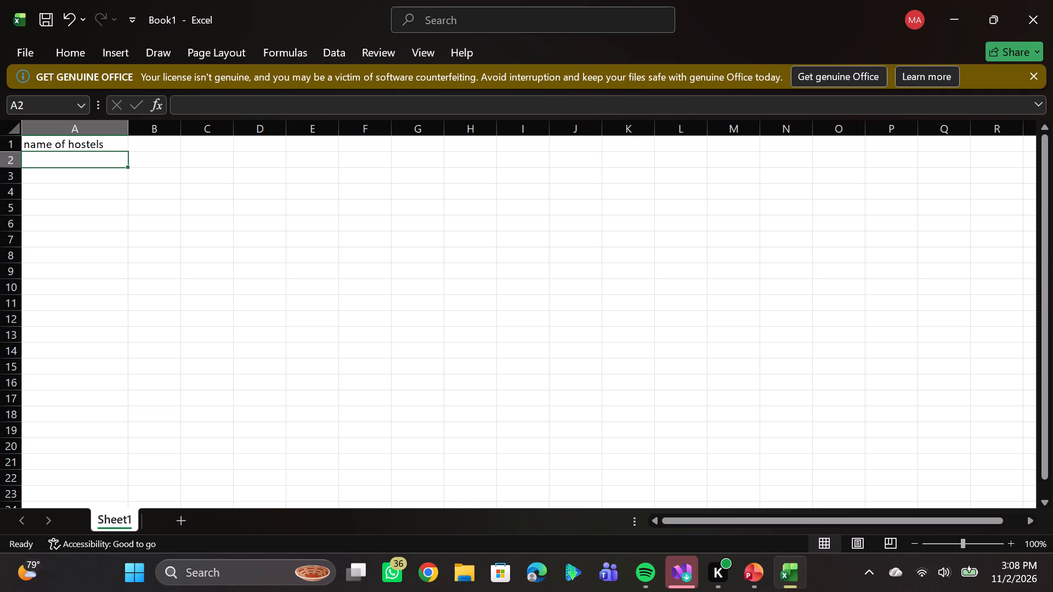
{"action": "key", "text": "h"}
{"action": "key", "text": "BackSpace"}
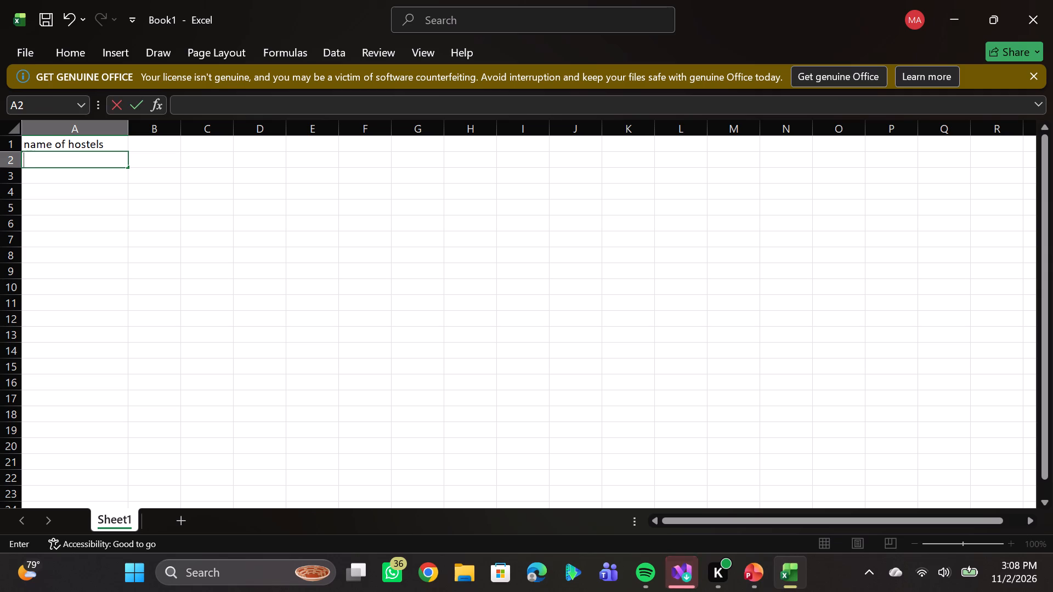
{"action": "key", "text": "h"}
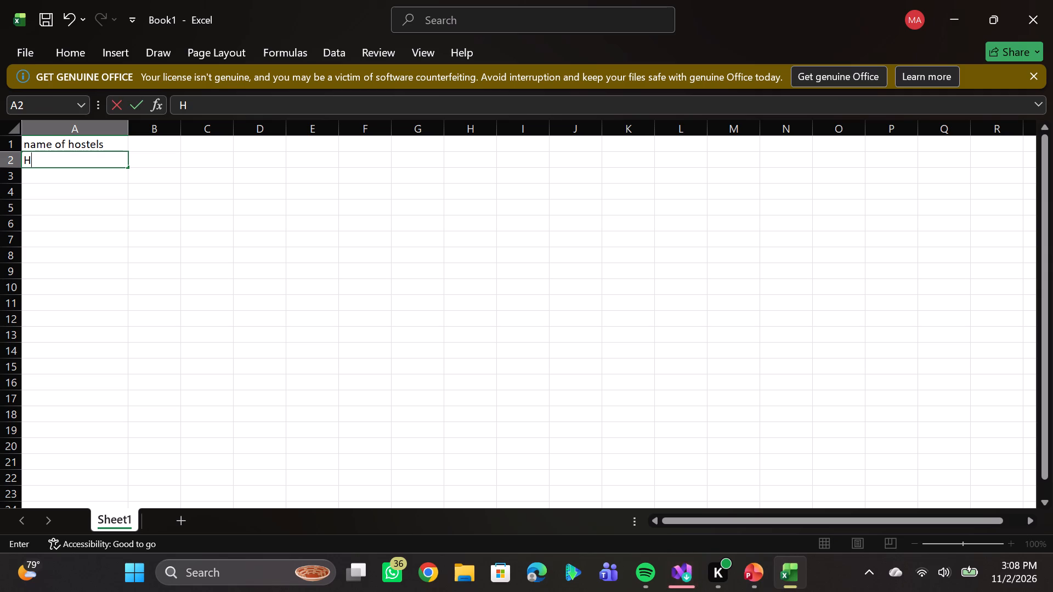
Replace the heading in cell A1 with "Name of hostel".
{"action": "left_click", "coordinate": [34, 144]}
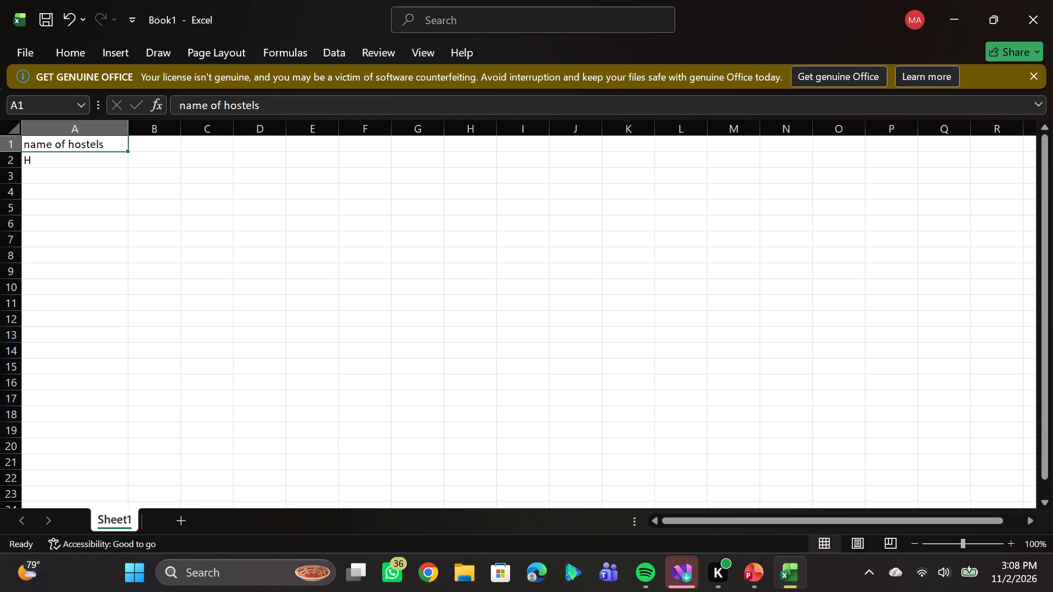
{"action": "key", "text": "BackSpace"}
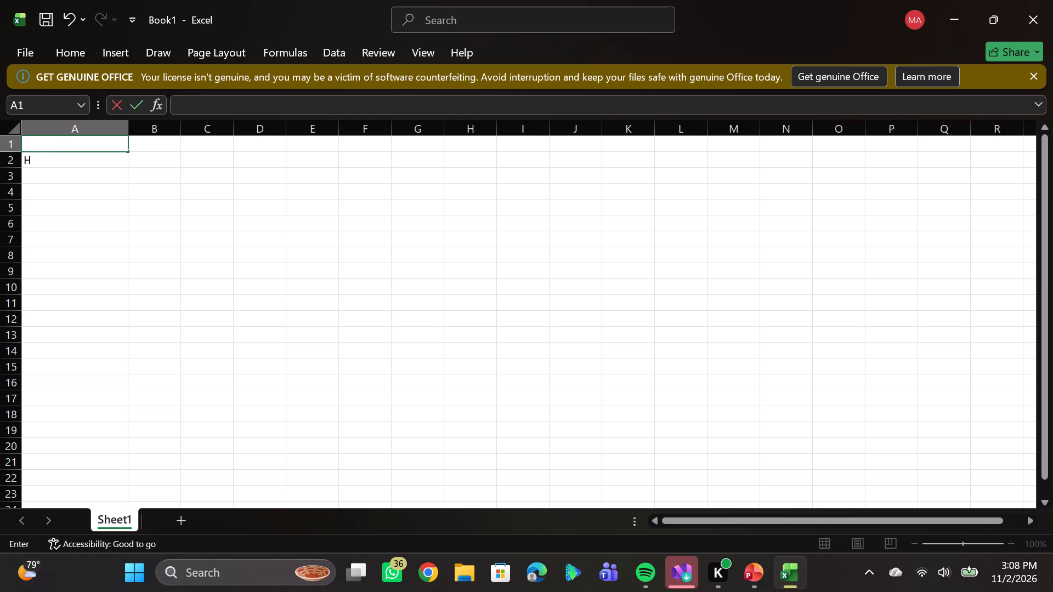
{"action": "key", "text": "n"}
{"action": "key", "text": "BackSpace"}
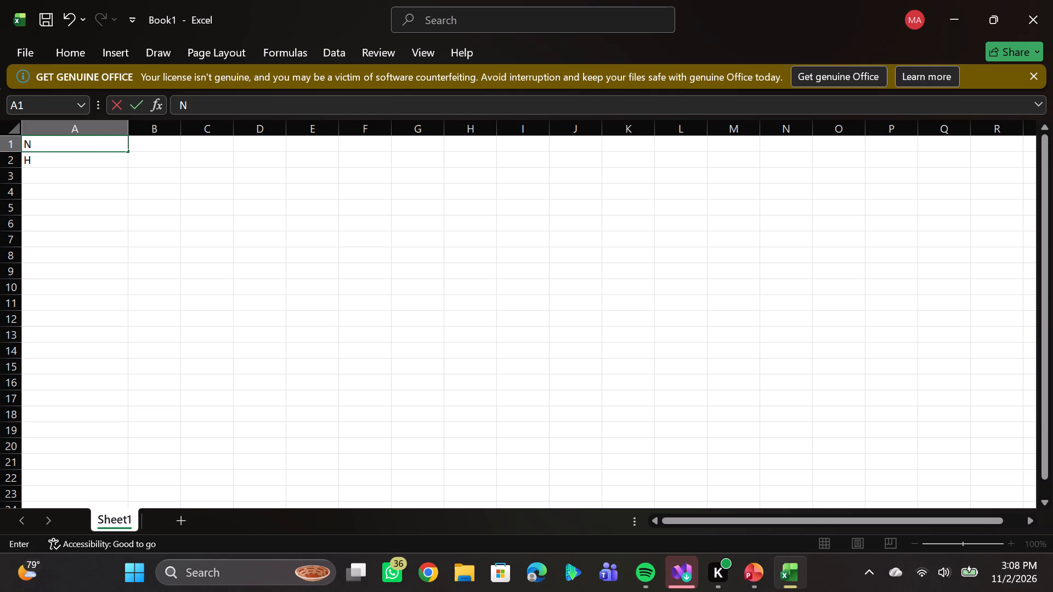
{"action": "key", "text": "a"}
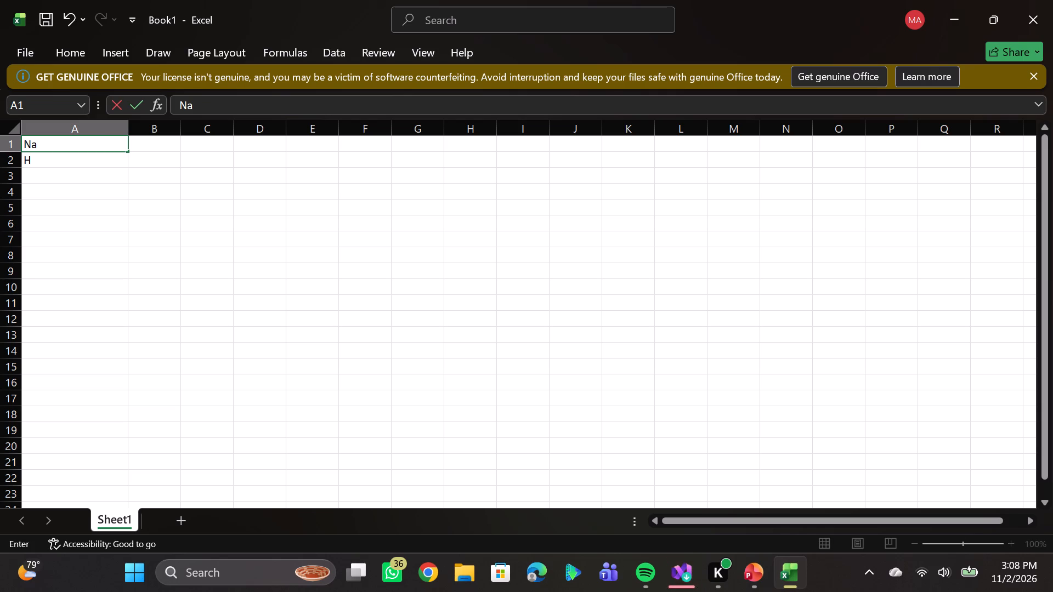
{"action": "type", "text": "me"}
{"action": "key", "text": "space"}
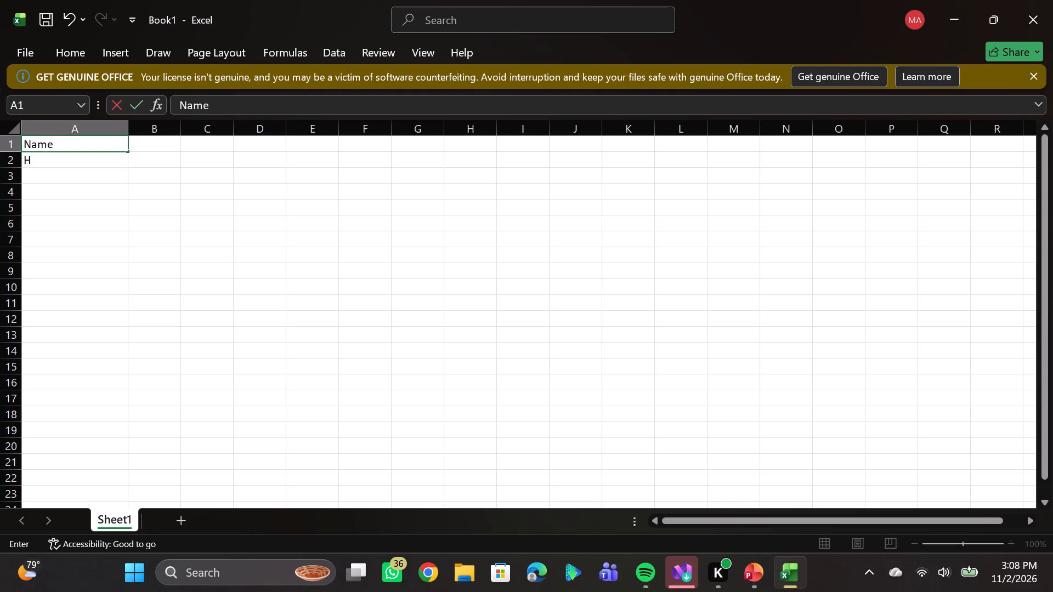
{"action": "type", "text": "of hostel"}
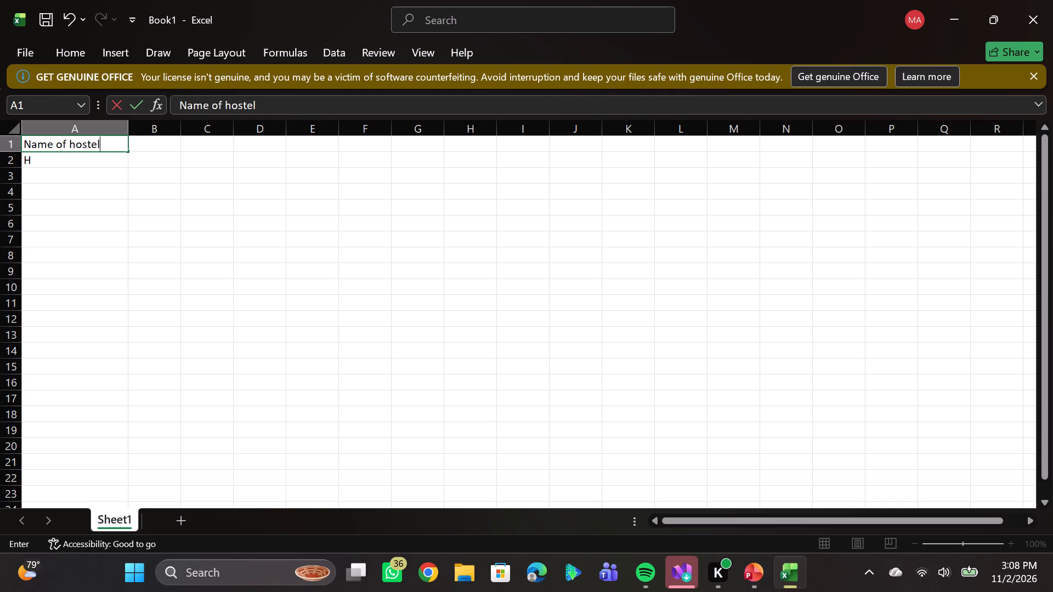
{"action": "left_click", "coordinate": [43, 152]}
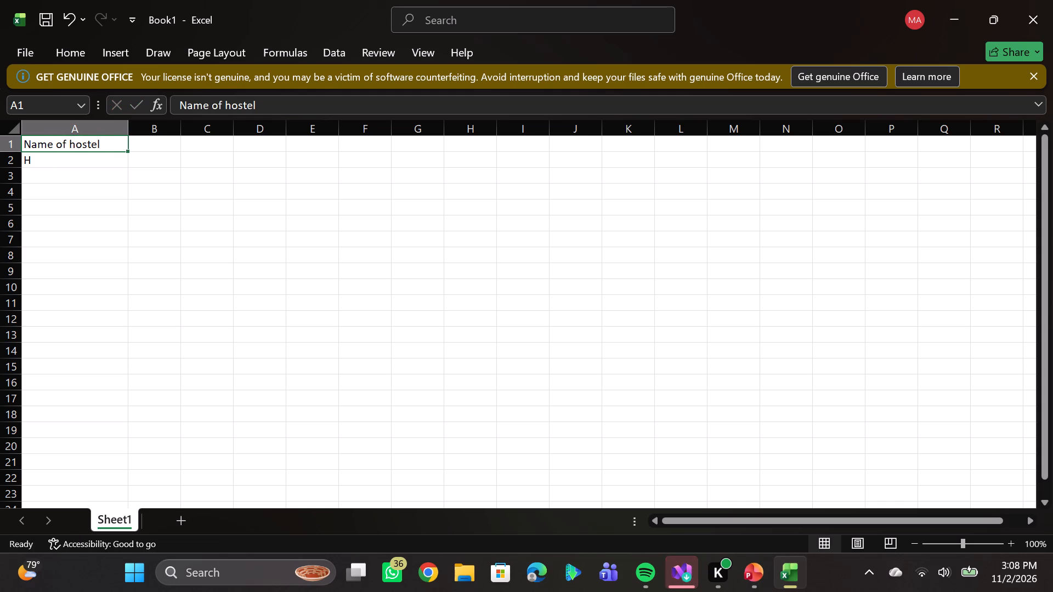
Enter H1A as the first hostel name in cell A2, replacing its content.
{"action": "left_click", "coordinate": [49, 154]}
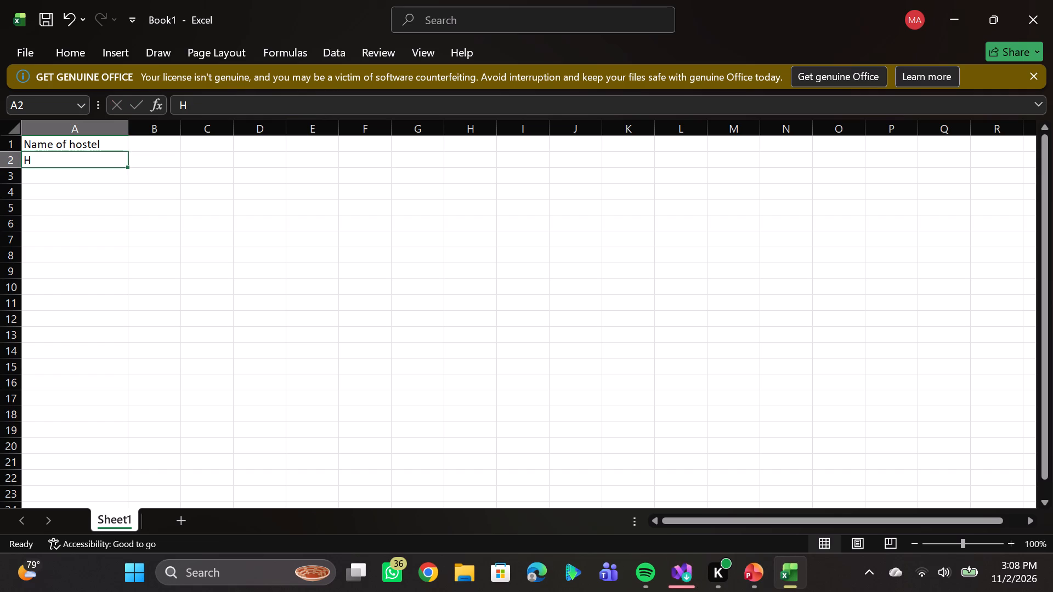
{"action": "key", "text": "1"}
{"action": "key", "text": "a"}
{"action": "key", "text": "BackSpace"}
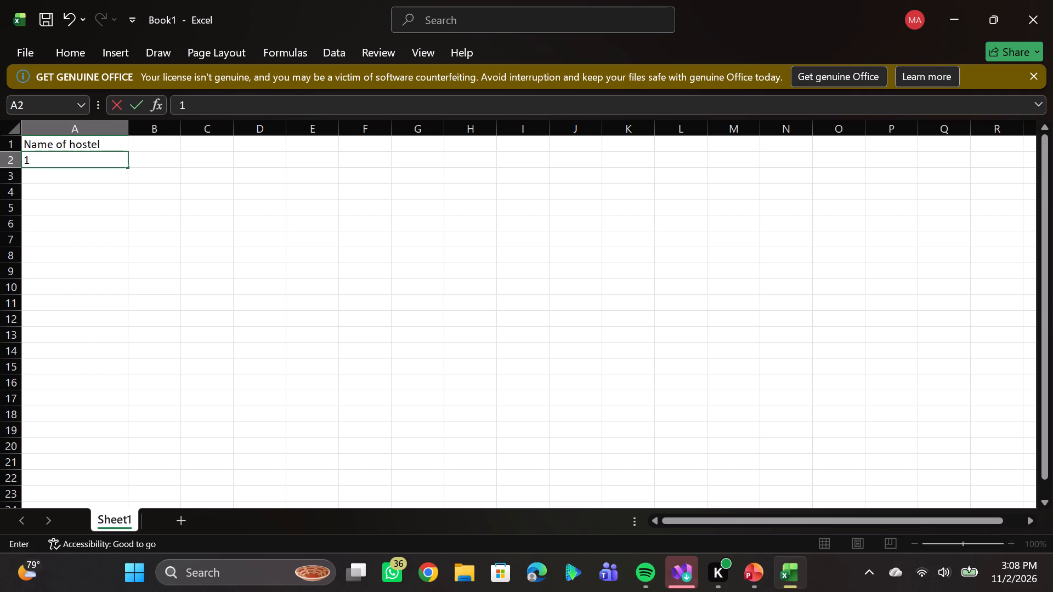
{"action": "key", "text": "BackSpace"}
{"action": "type", "text": "h1"}
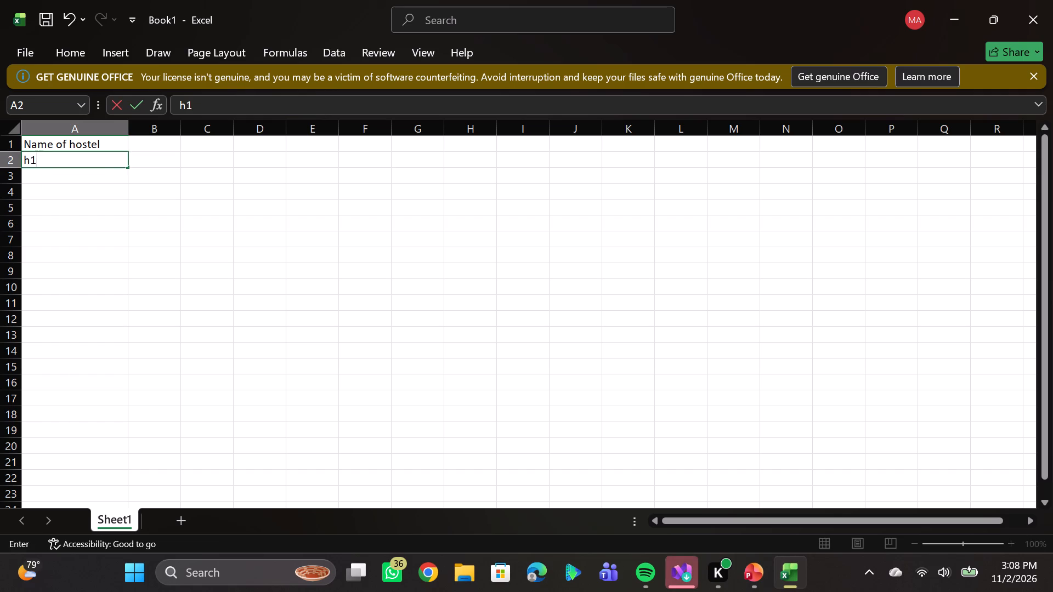
{"action": "key", "text": "a"}
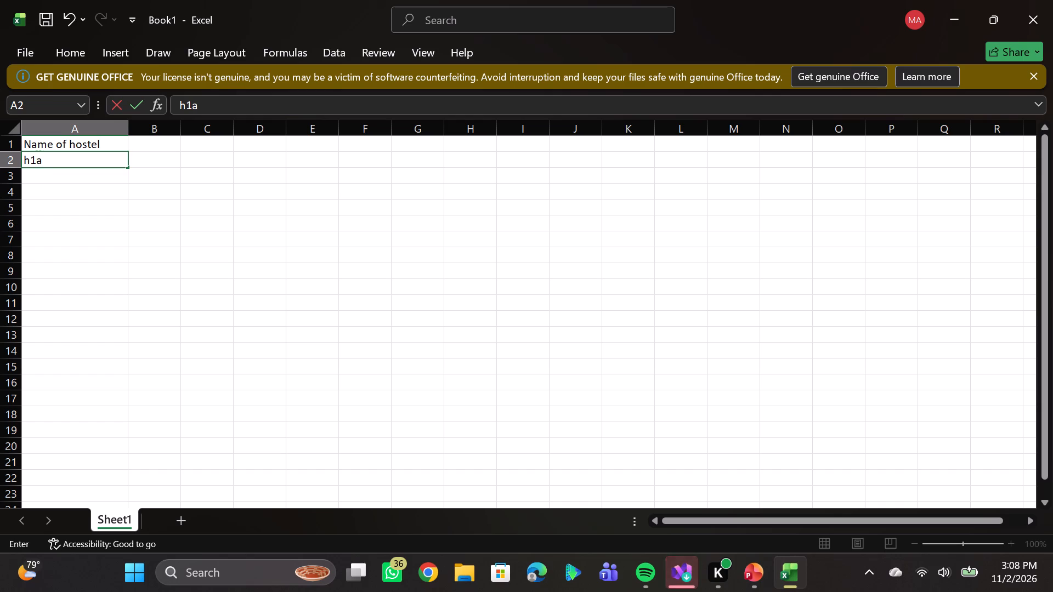
{"action": "key", "text": "BackSpace"}
{"action": "key", "text": "BackSpace"}
{"action": "key", "text": "BackSpace"}
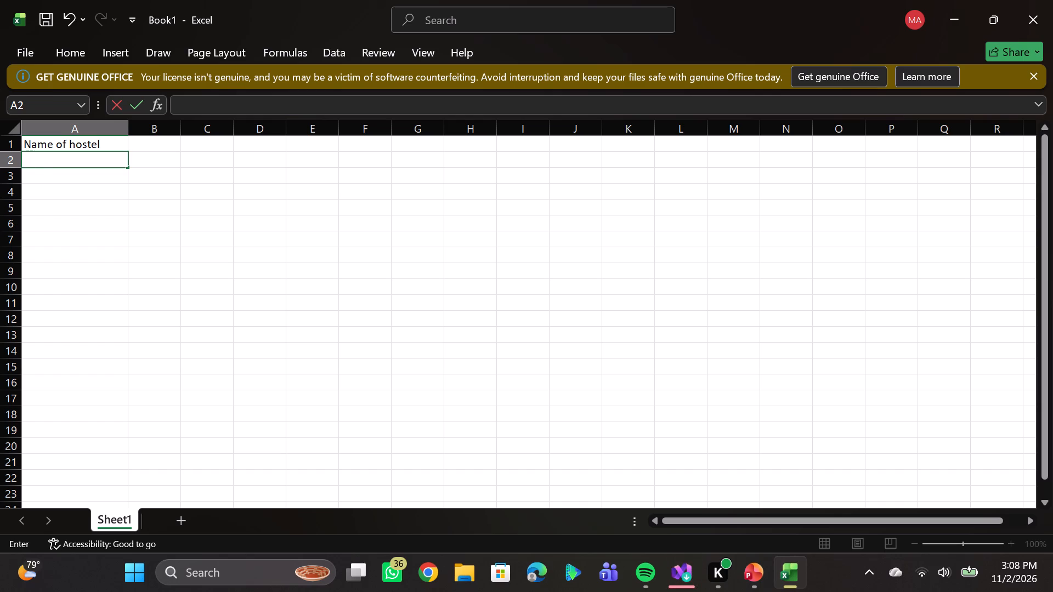
{"action": "type", "text": "H1A"}
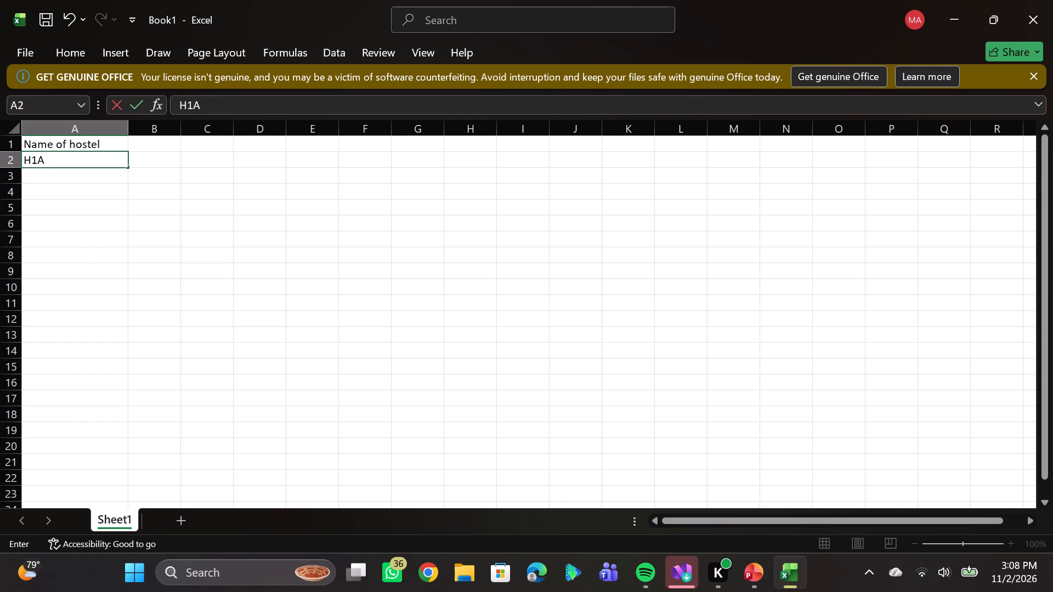
{"action": "key", "text": "Return"}
Continue the hostel list with H2A in cell A3 and H3A in cell A4.
{"action": "type", "text": "H2A"}
{"action": "key", "text": "Return"}
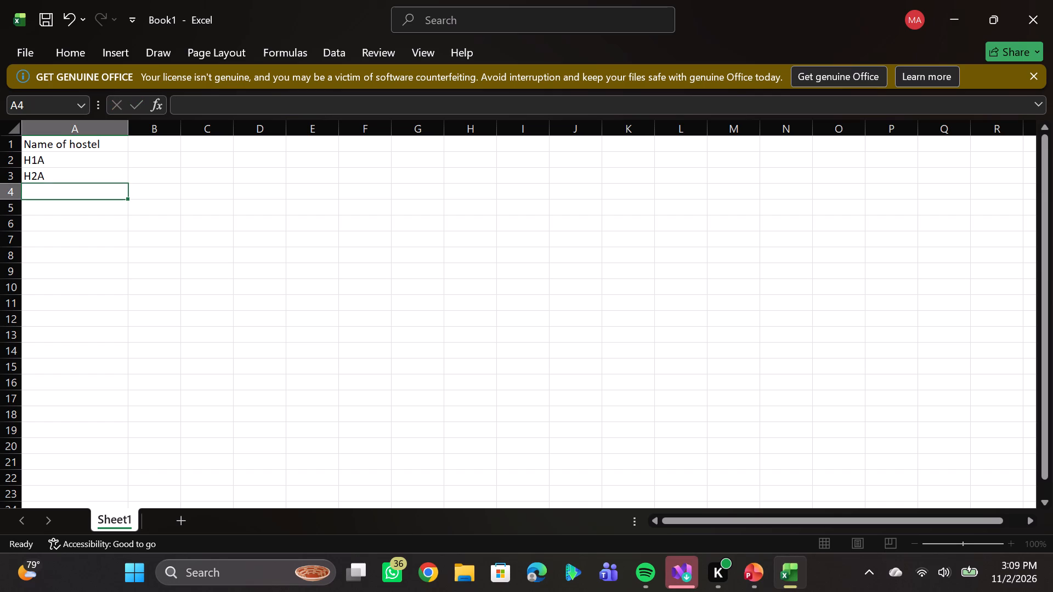
{"action": "type", "text": "H34"}
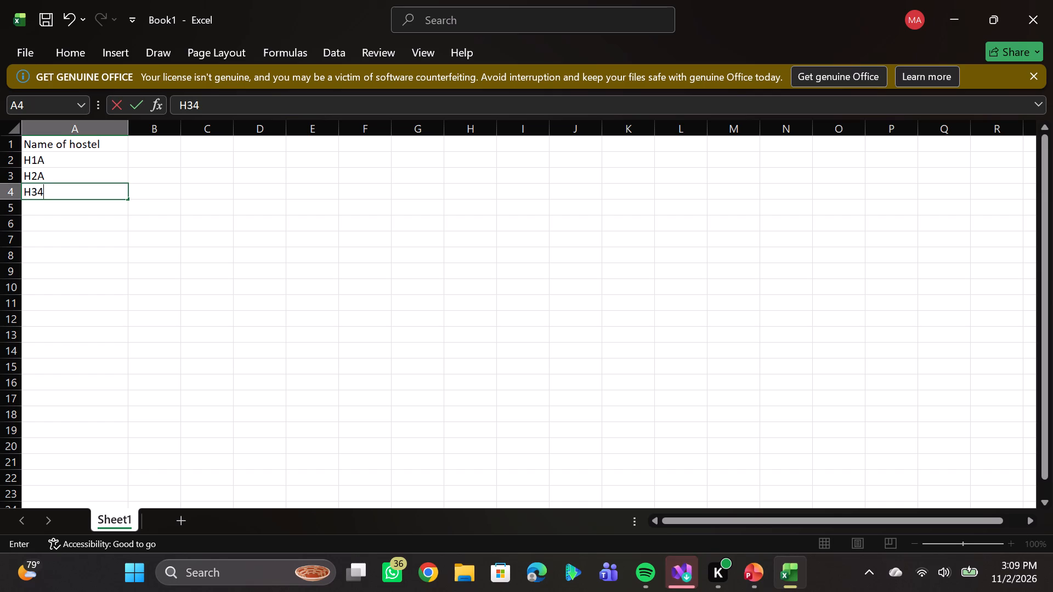
{"action": "key", "text": "BackSpace"}
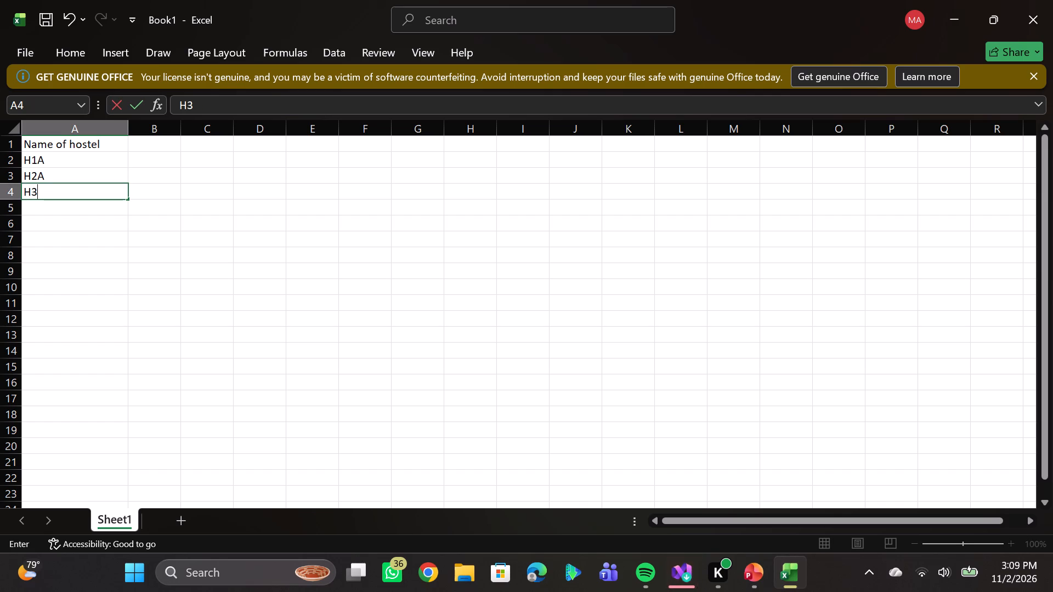
{"action": "key", "text": "a"}
{"action": "key", "text": "Return"}
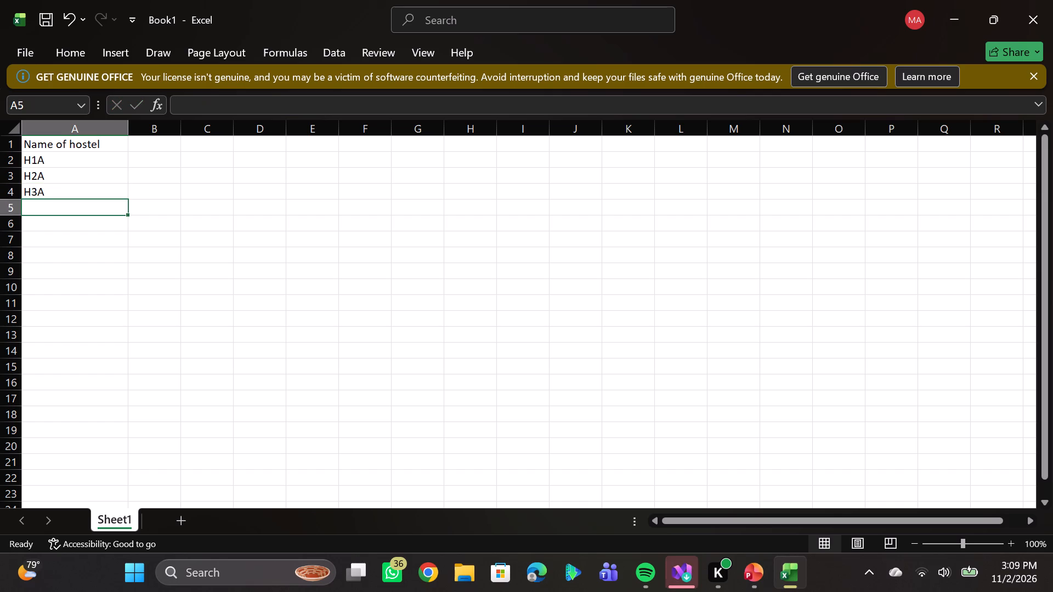
Continue the hostel list with H4A, H5A and H6A in cells A5 to A7.
{"action": "key", "text": "h"}
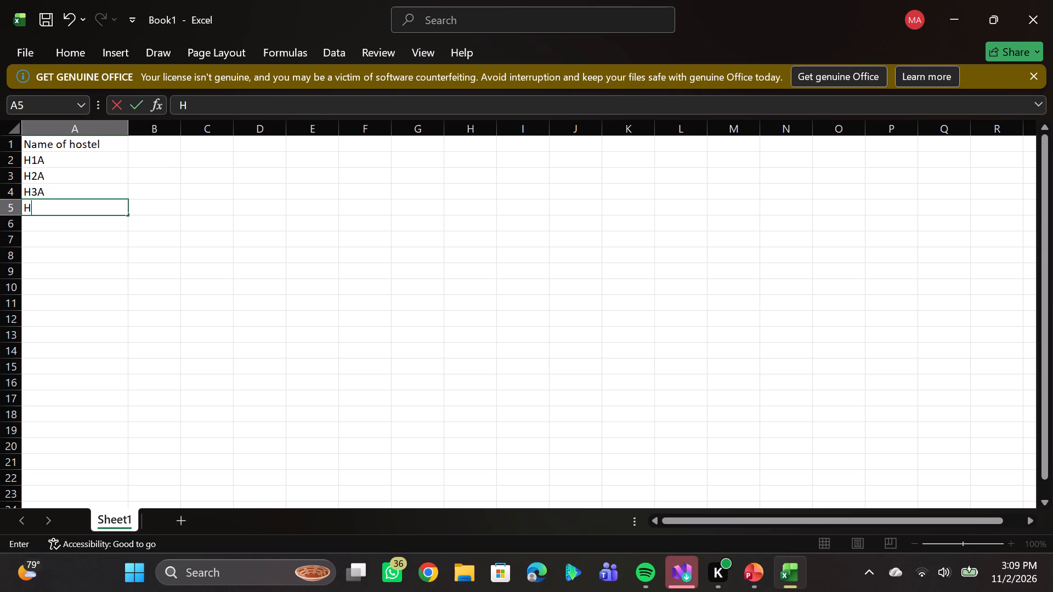
{"action": "key", "text": "4"}
{"action": "key", "text": "a"}
{"action": "key", "text": "Return"}
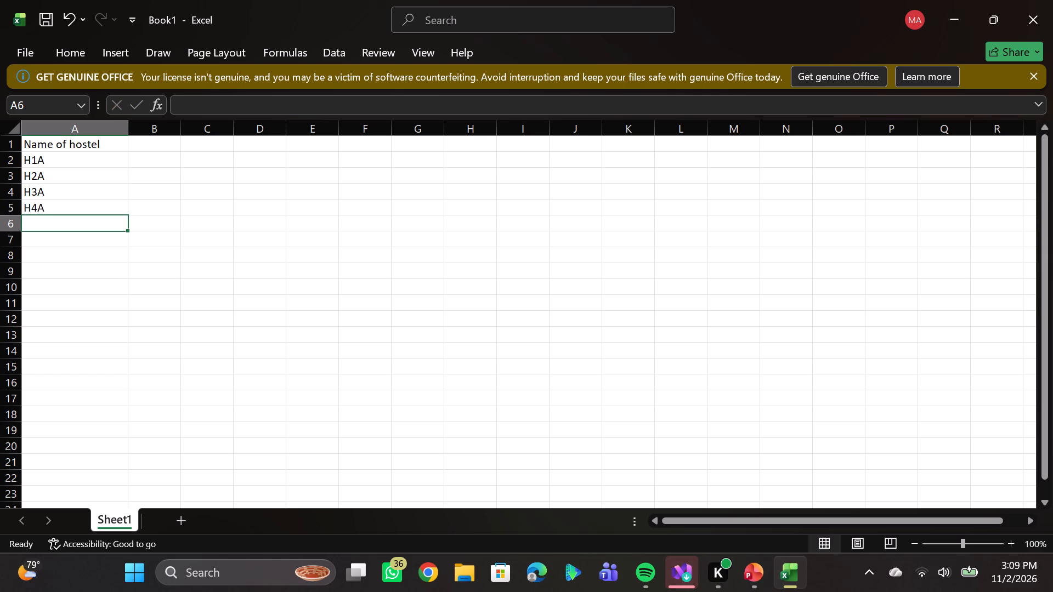
{"action": "key", "text": "h"}
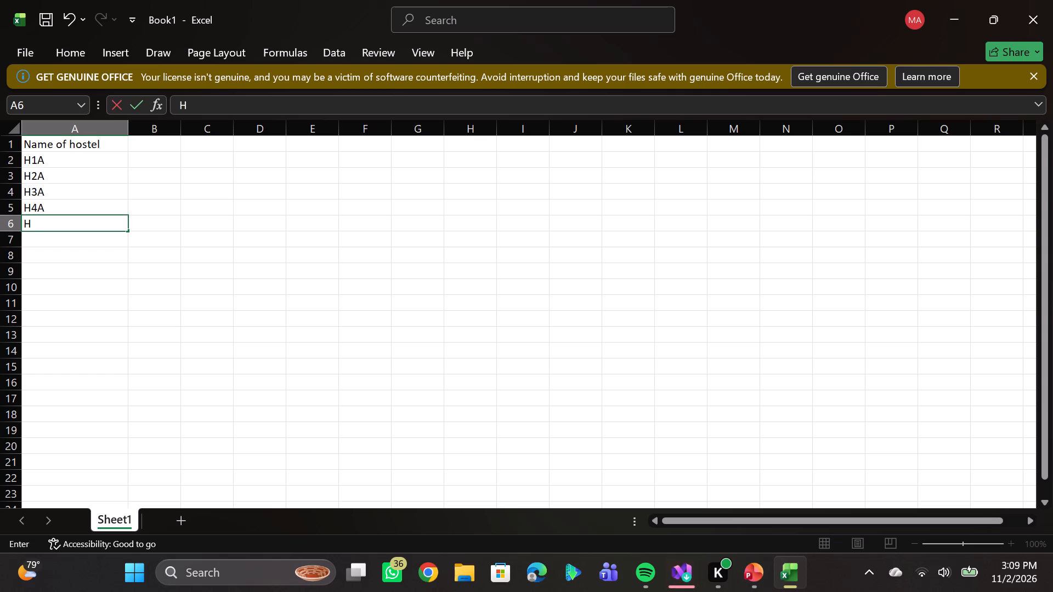
{"action": "key", "text": "5"}
{"action": "key", "text": "a"}
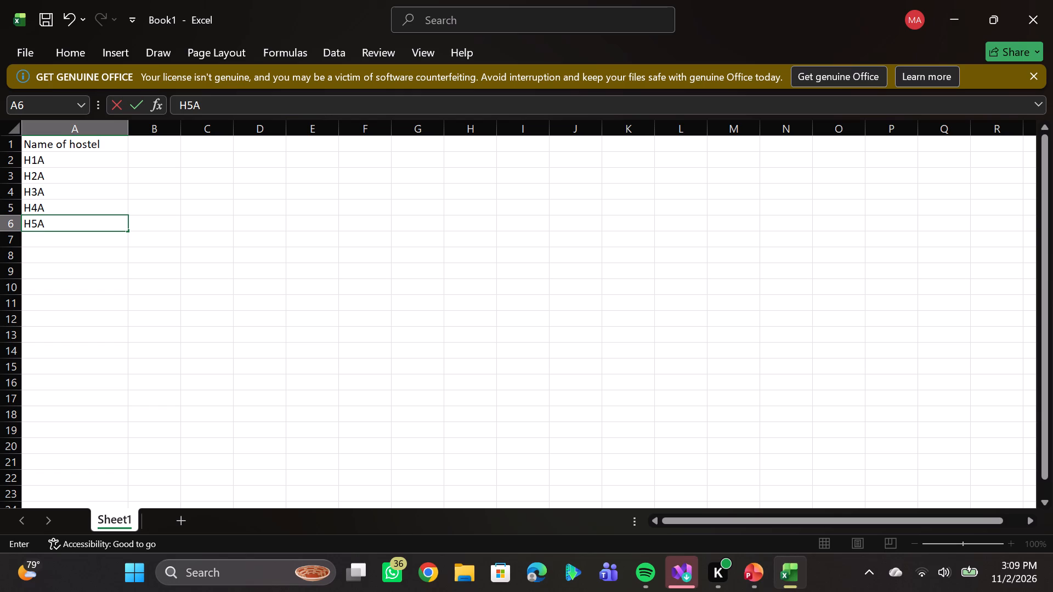
{"action": "key", "text": "Return"}
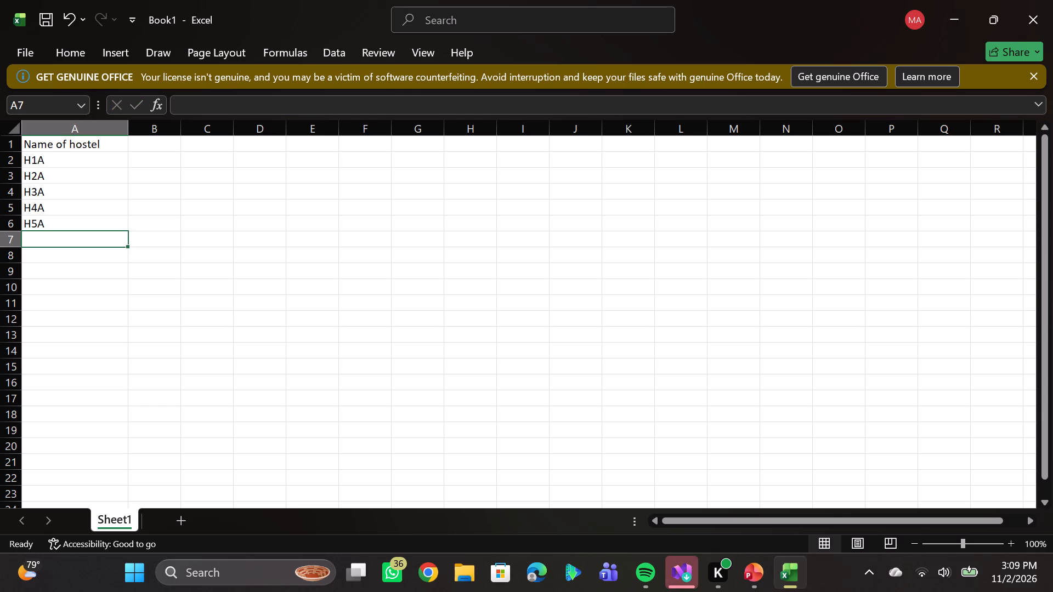
{"action": "key", "text": "h"}
{"action": "key", "text": "6"}
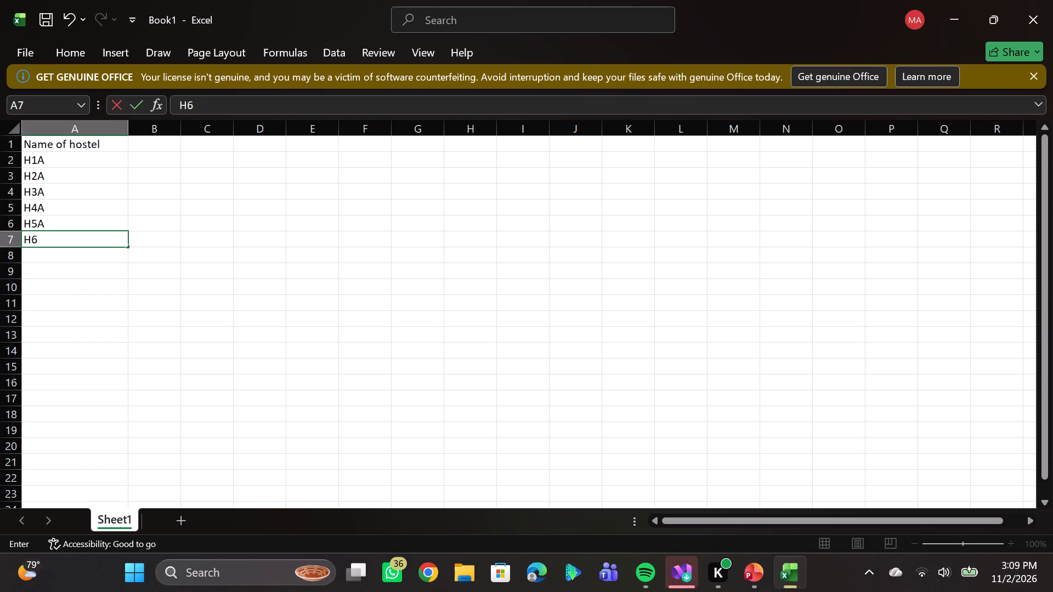
{"action": "key", "text": "a"}
{"action": "key", "text": "Return"}
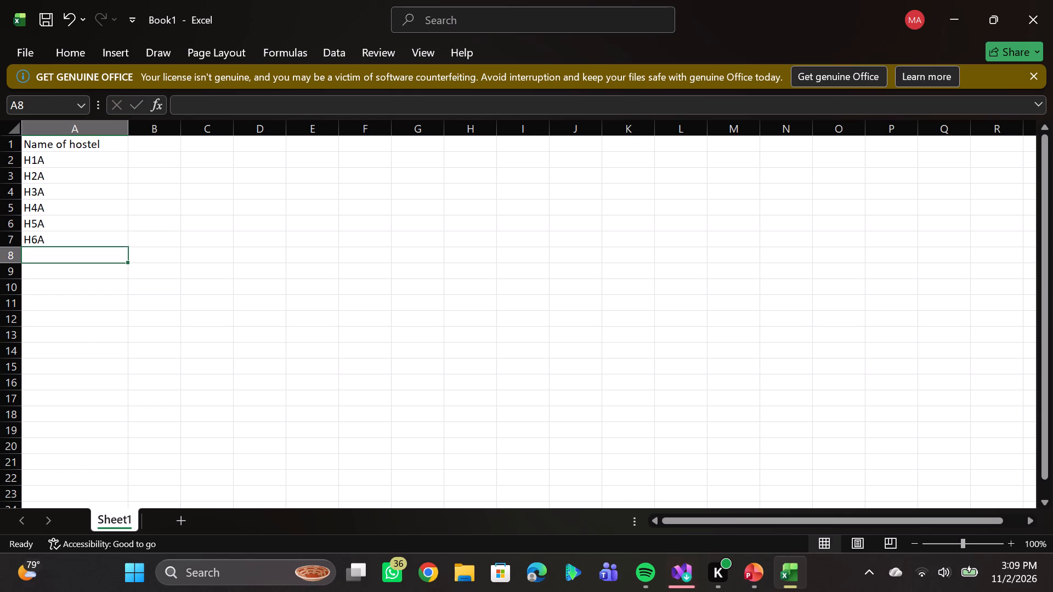
Add the hostel names H7A, H8A and H9A in cells A8 to A10.
{"action": "key", "text": "h"}
{"action": "type", "text": "7A"}
{"action": "key", "text": "Return"}
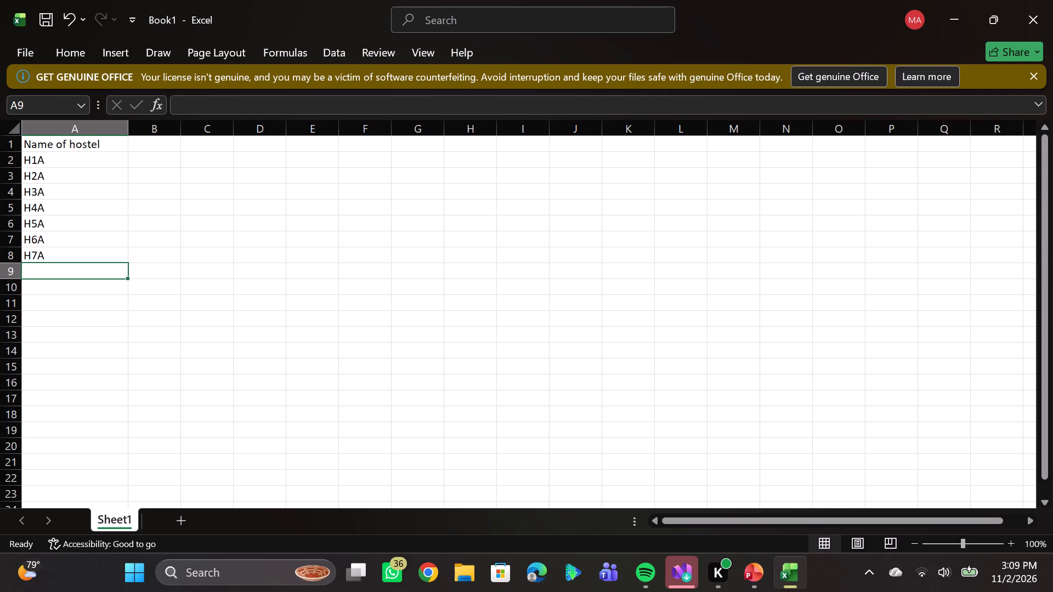
{"action": "key", "text": "h"}
{"action": "key", "text": "8"}
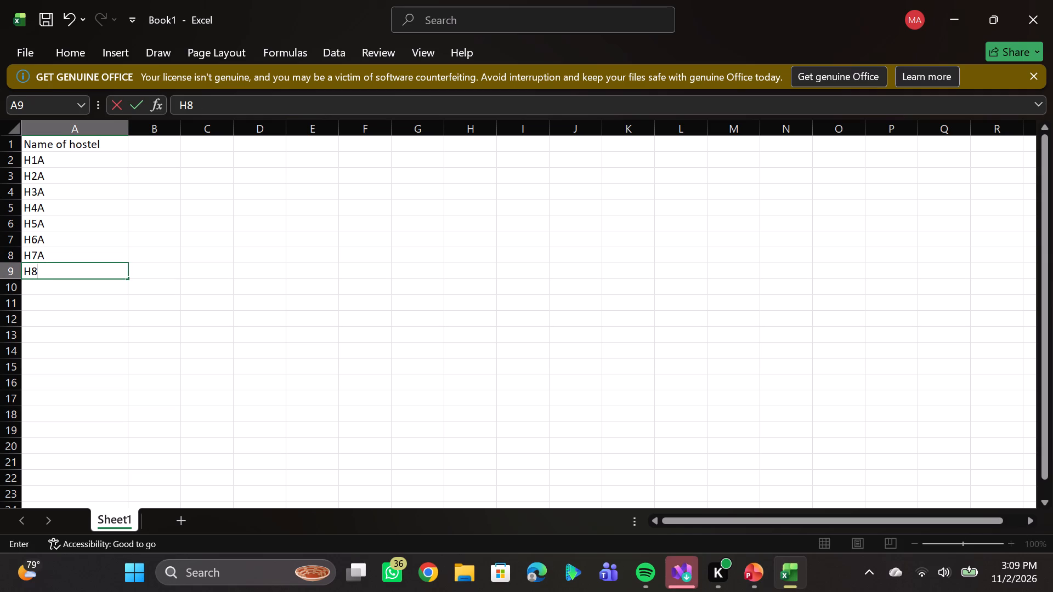
{"action": "key", "text": "a"}
{"action": "key", "text": "Return"}
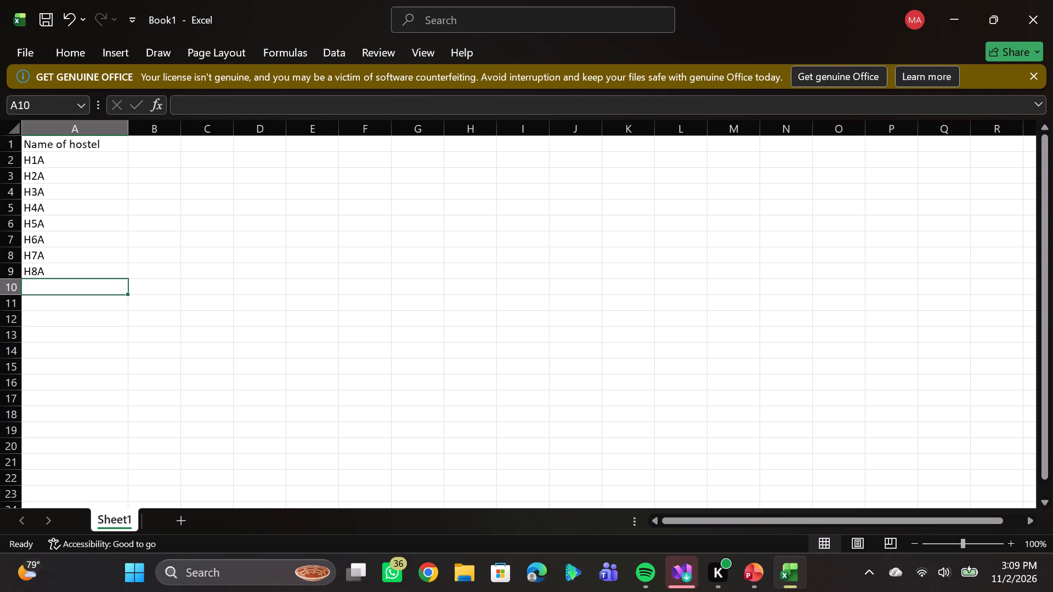
{"action": "key", "text": "h"}
{"action": "key", "text": "9"}
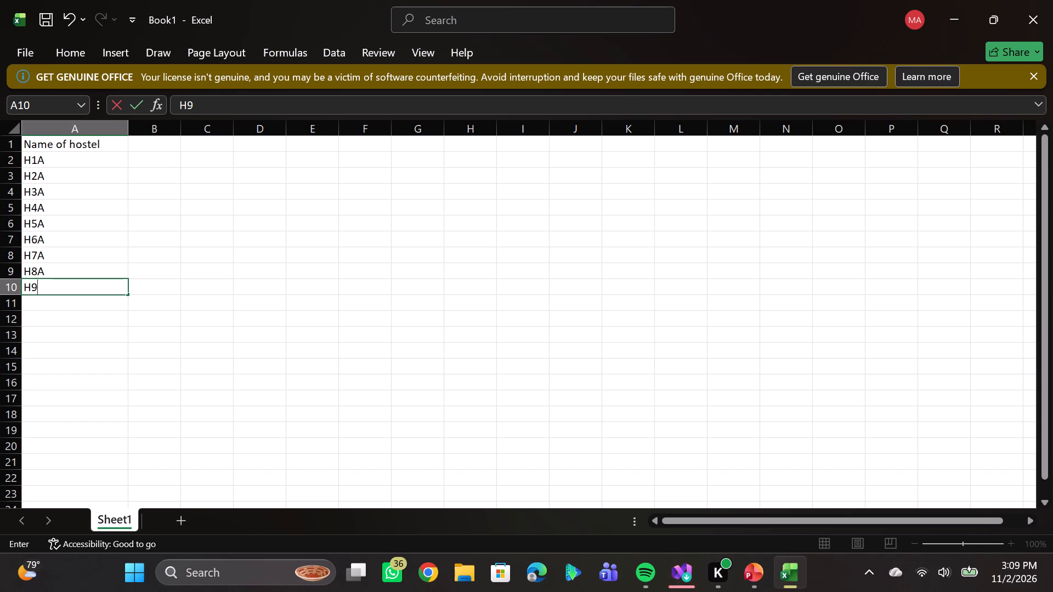
{"action": "key", "text": "a"}
{"action": "key", "text": "Return"}
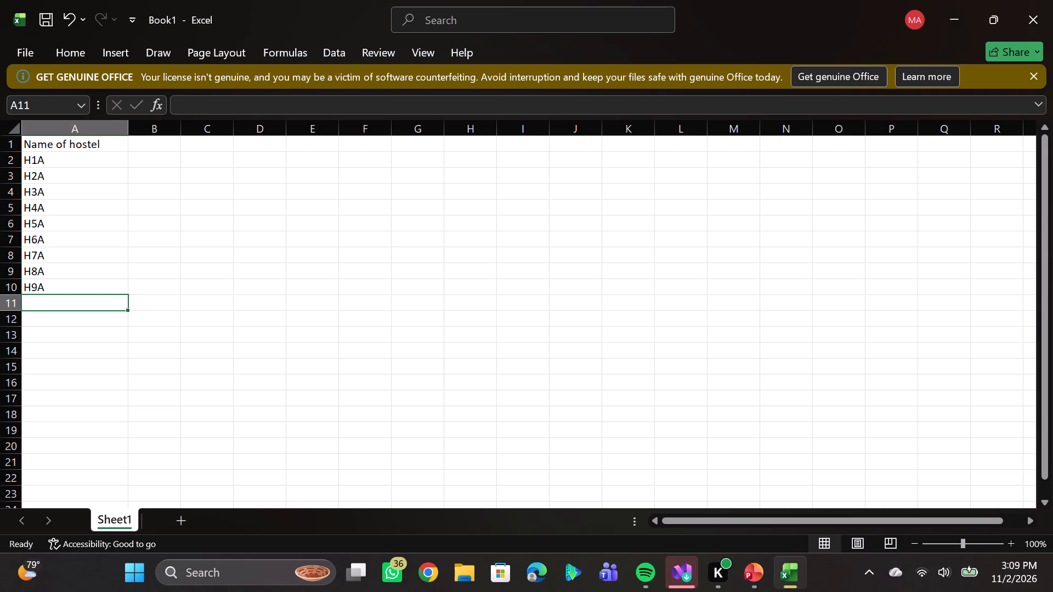
Start the B series of hostels with H1B, H2B and H3B in cells A11 to A13.
{"action": "type", "text": "H1"}
{"action": "key", "text": "b"}
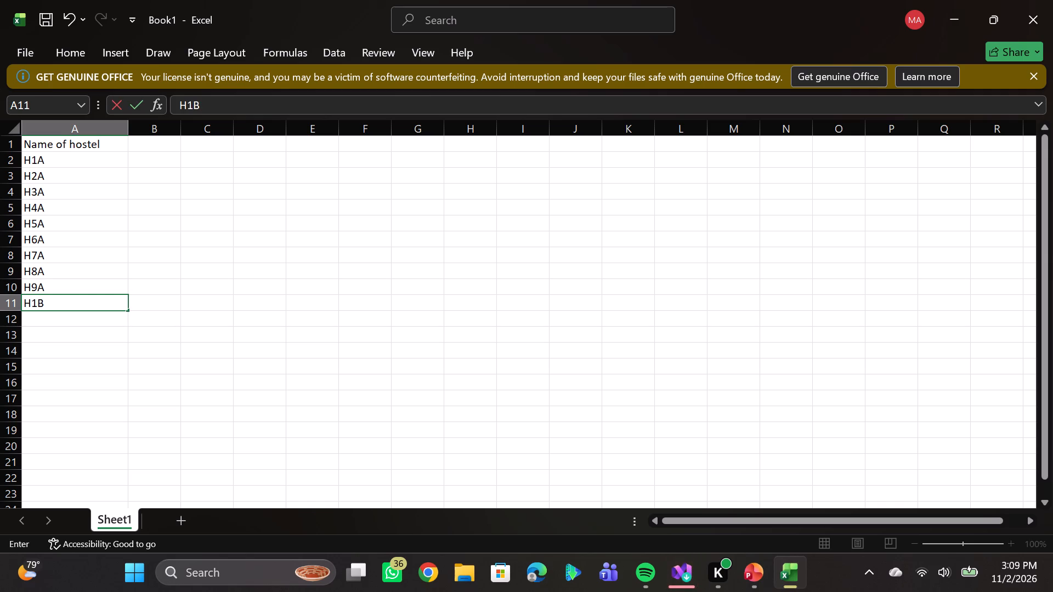
{"action": "key", "text": "Return"}
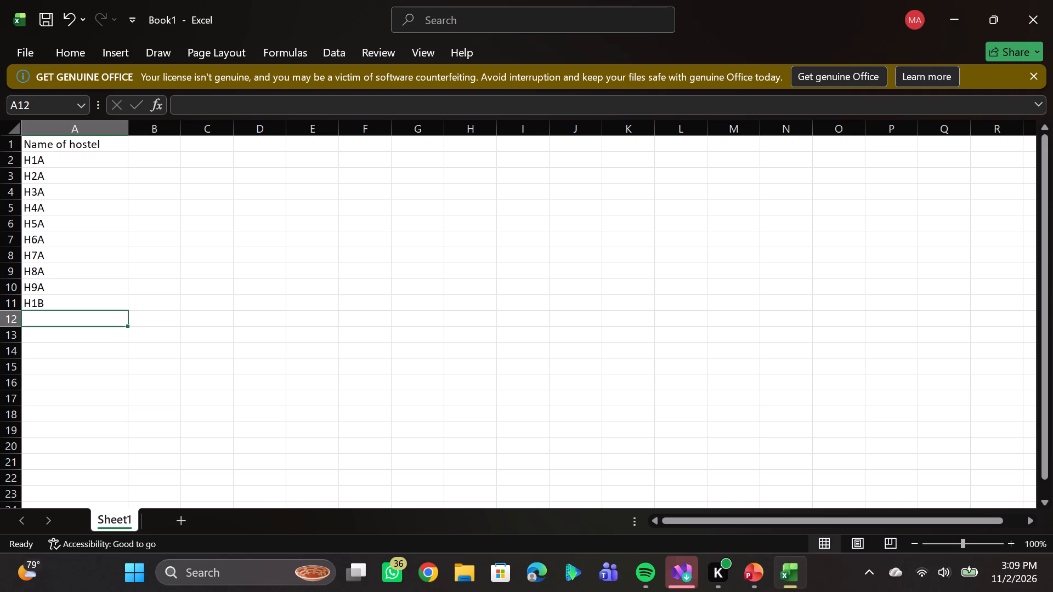
{"action": "key", "text": "h"}
{"action": "key", "text": "2"}
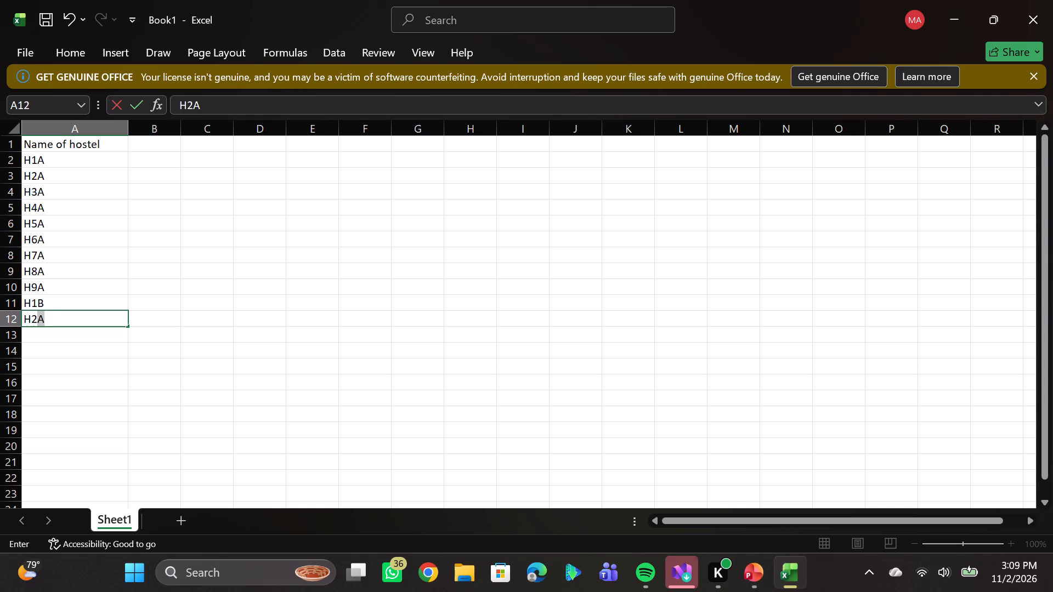
{"action": "key", "text": "b"}
{"action": "key", "text": "Return"}
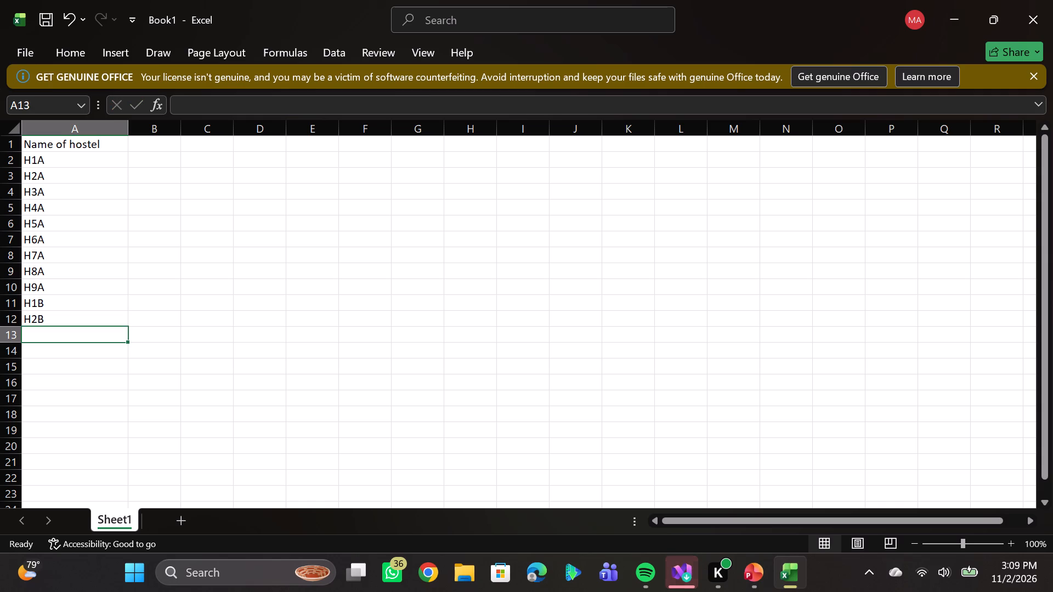
{"action": "key", "text": "h"}
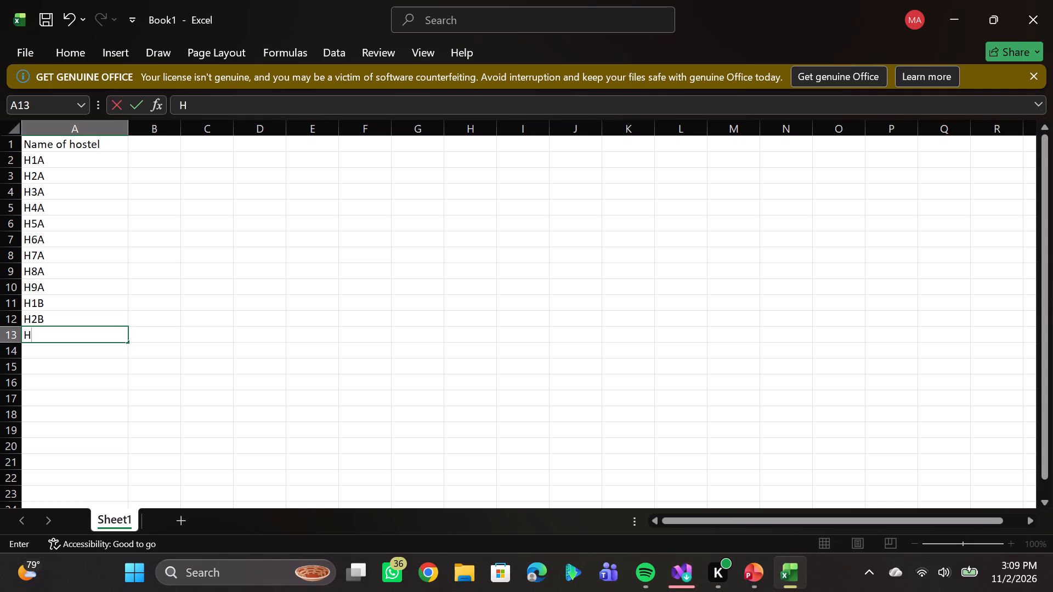
{"action": "key", "text": "3"}
{"action": "key", "text": "b"}
{"action": "key", "text": "Return"}
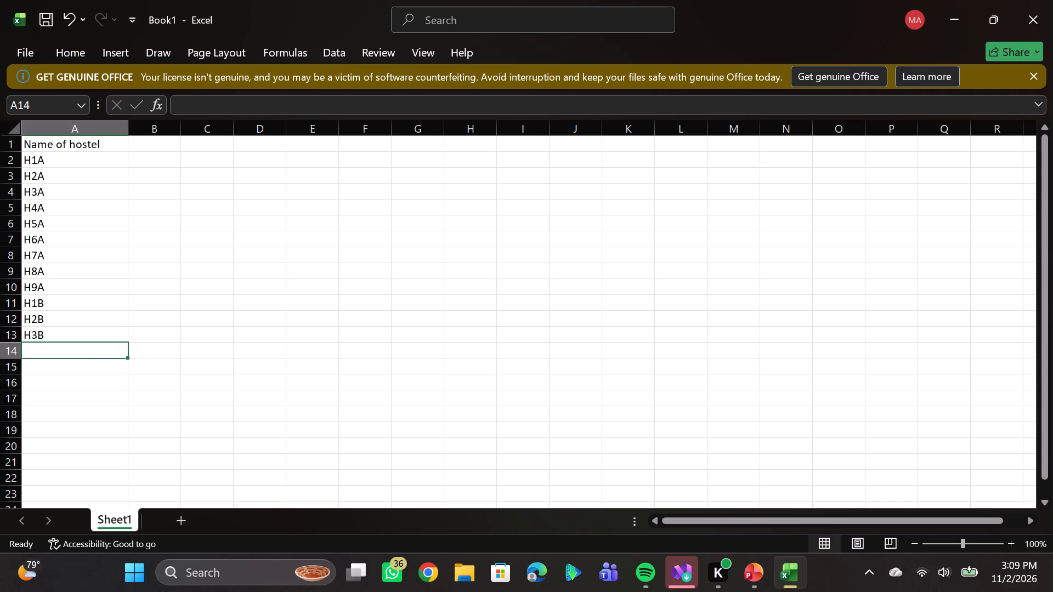
Continue the B series with H4B, H5B and H6B in cells A14 to A16.
{"action": "key", "text": "h"}
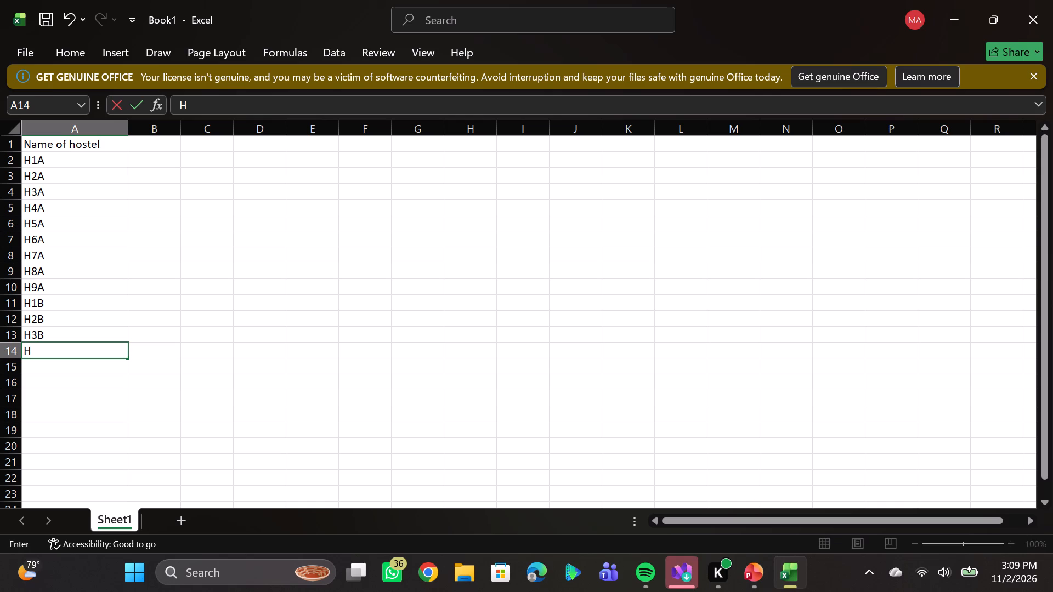
{"action": "type", "text": "4B"}
{"action": "key", "text": "Return"}
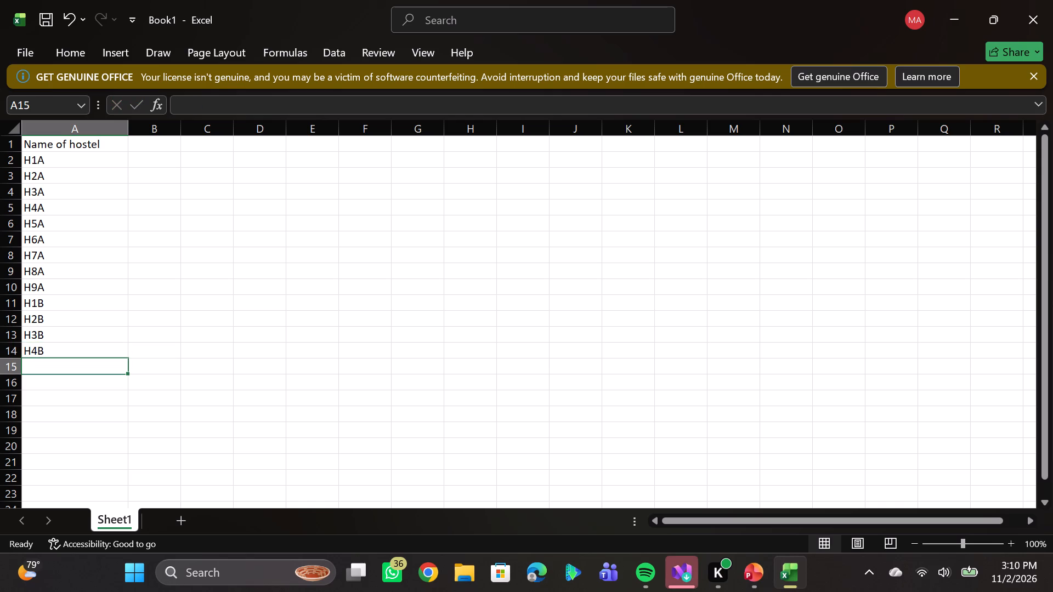
{"action": "key", "text": "h"}
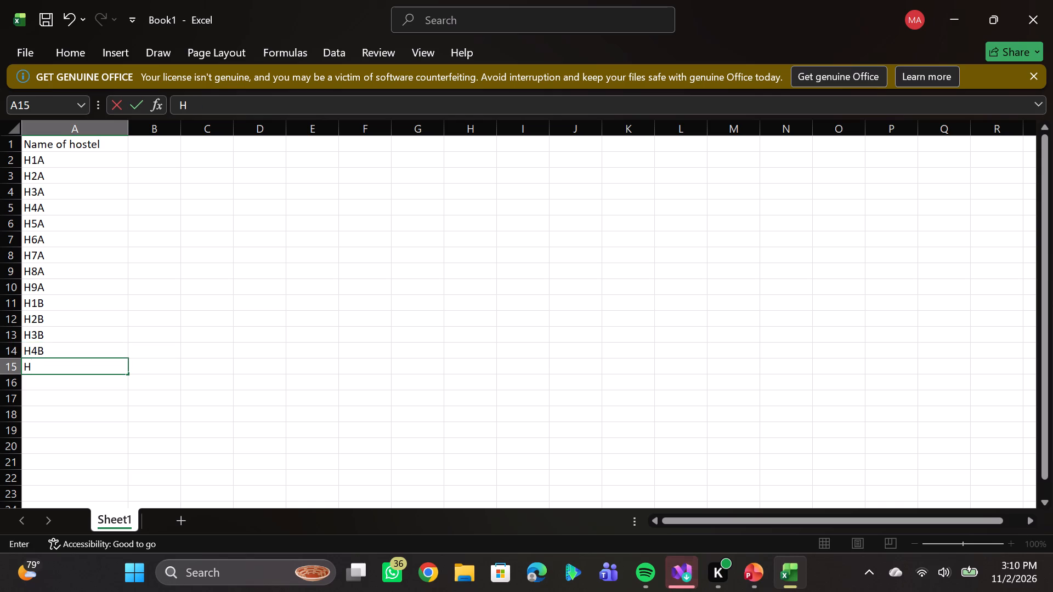
{"action": "key", "text": "5"}
{"action": "key", "text": "b"}
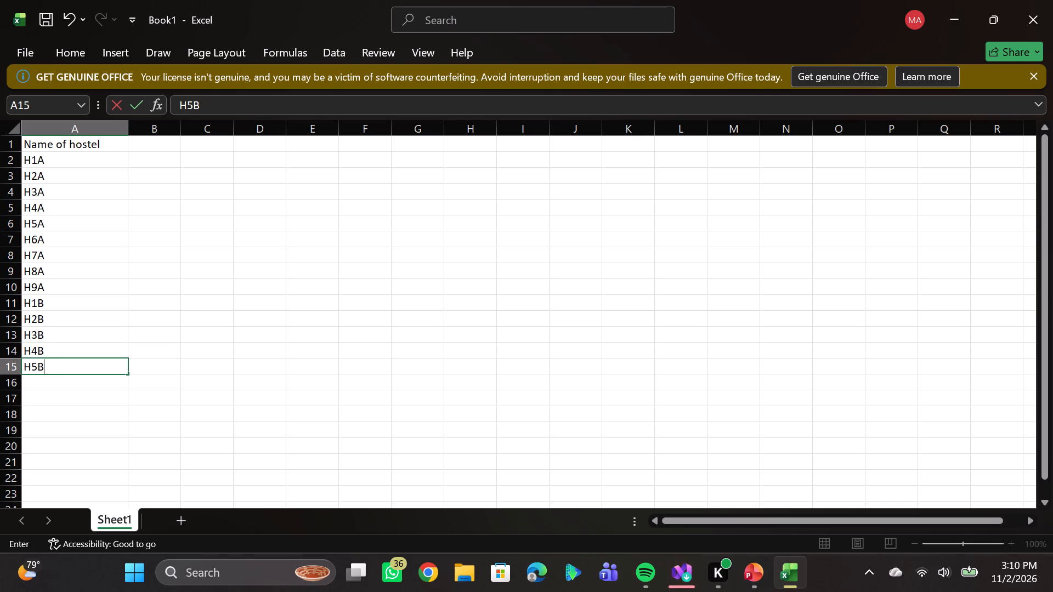
{"action": "key", "text": "Return"}
{"action": "key", "text": "h"}
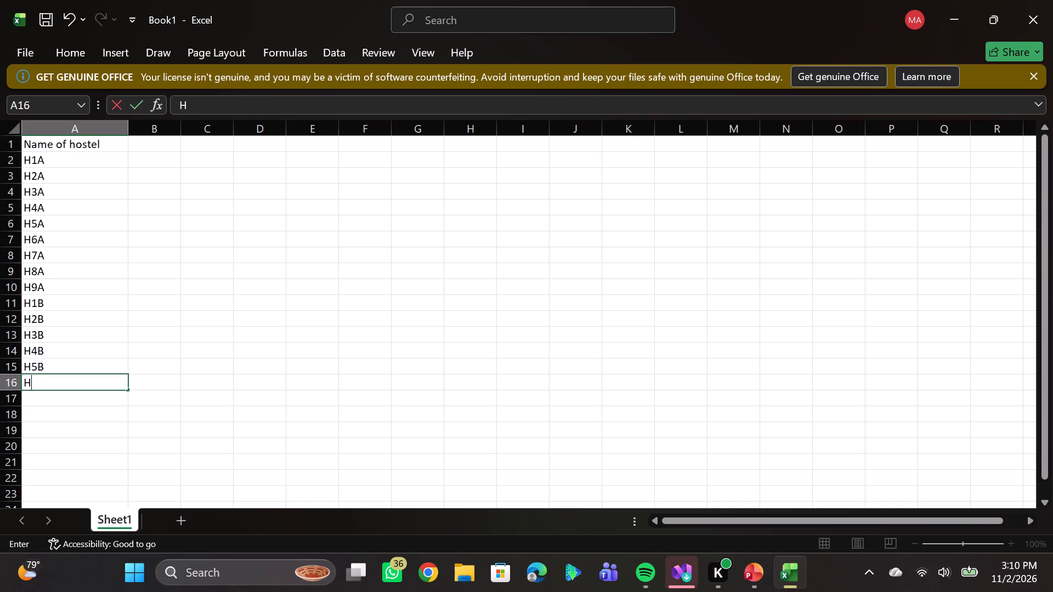
{"action": "type", "text": "6B"}
{"action": "key", "text": "Return"}
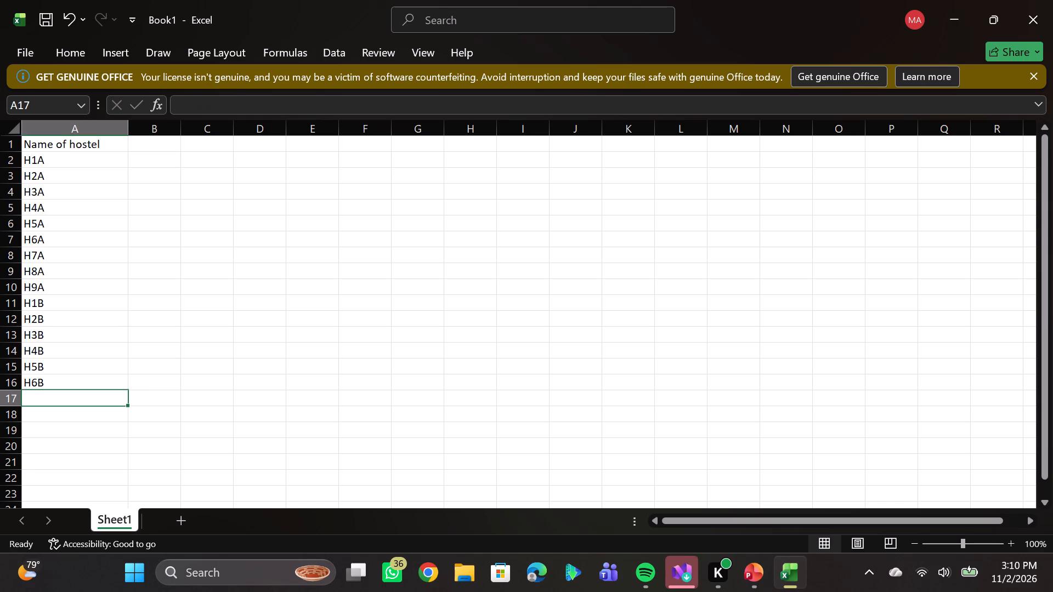
Complete the hostel list with H7B, H8B and H9B in cells A17 to A19.
{"action": "key", "text": "h"}
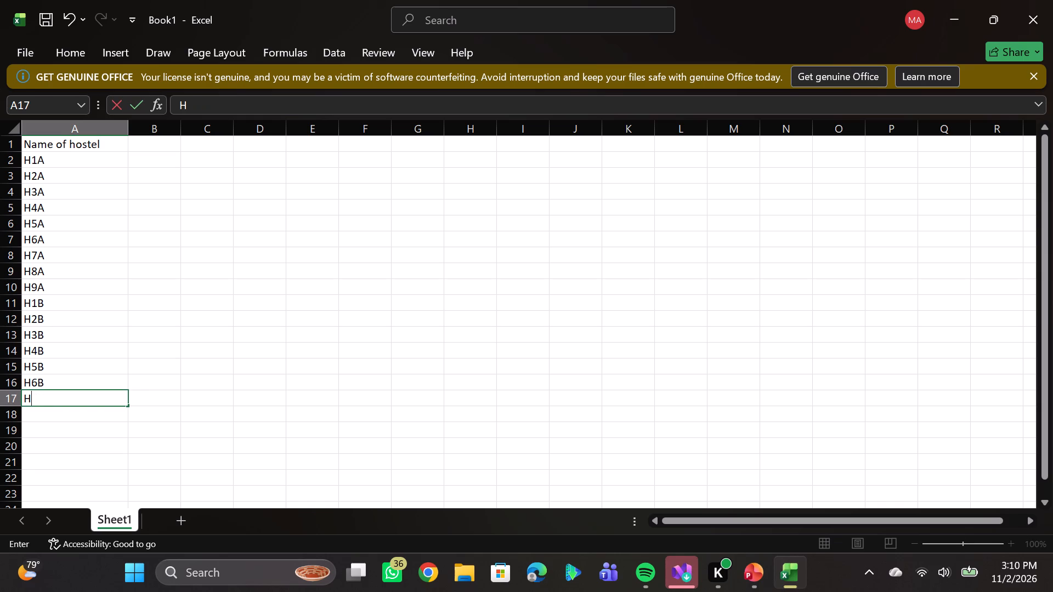
{"action": "type", "text": "7B"}
{"action": "key", "text": "Return"}
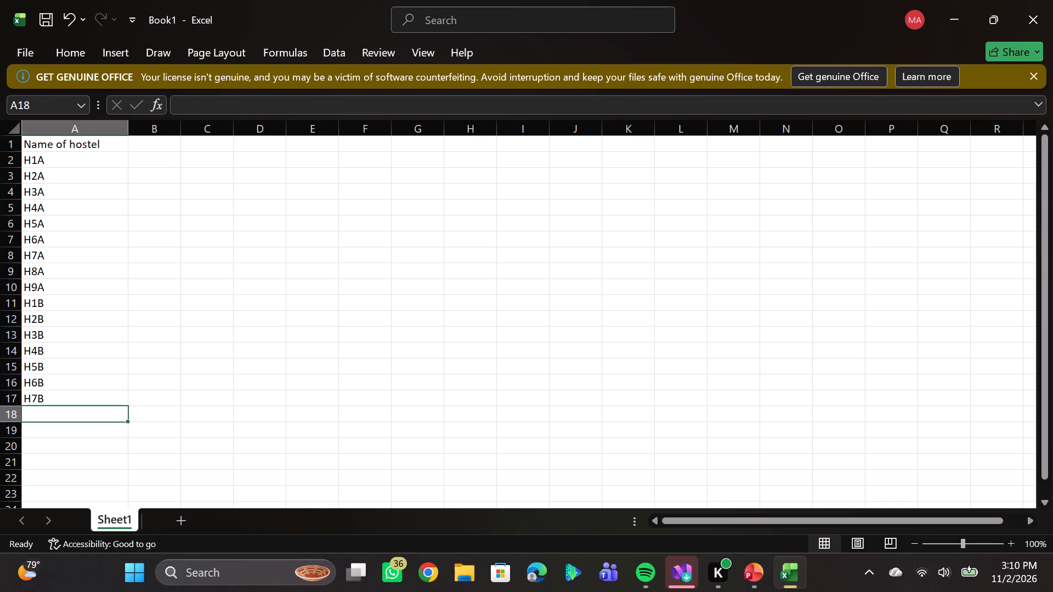
{"action": "key", "text": "h"}
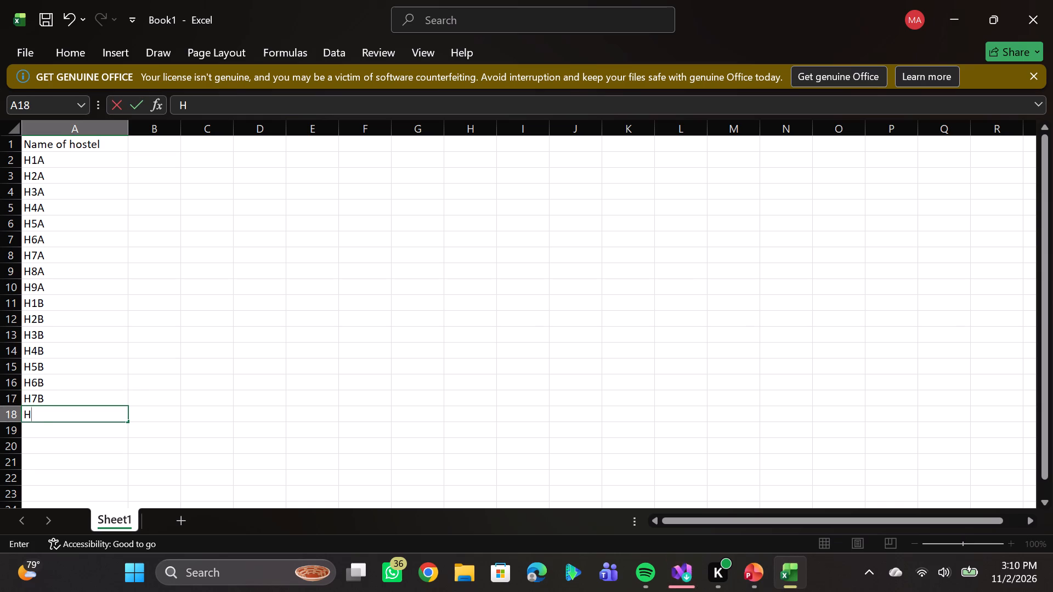
{"action": "key", "text": "8"}
{"action": "key", "text": "b"}
{"action": "key", "text": "Return"}
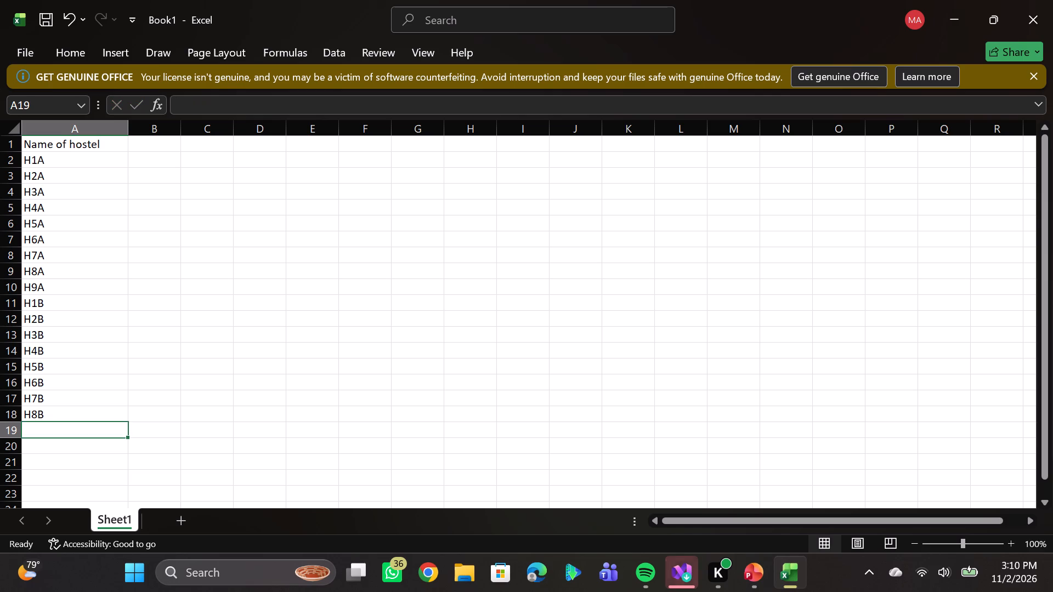
{"action": "key", "text": "h"}
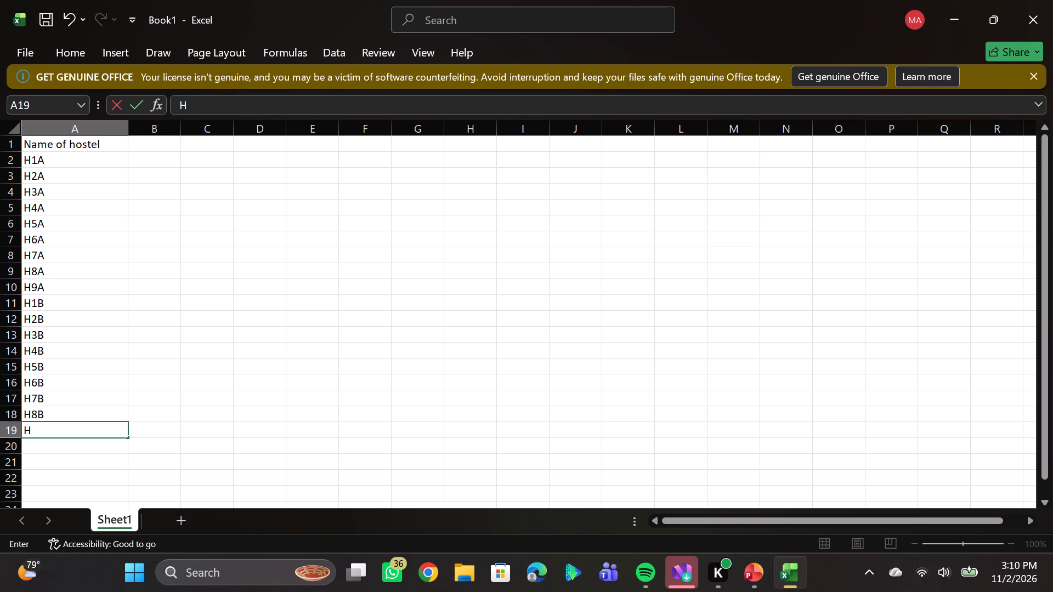
{"action": "key", "text": "9"}
{"action": "key", "text": "b"}
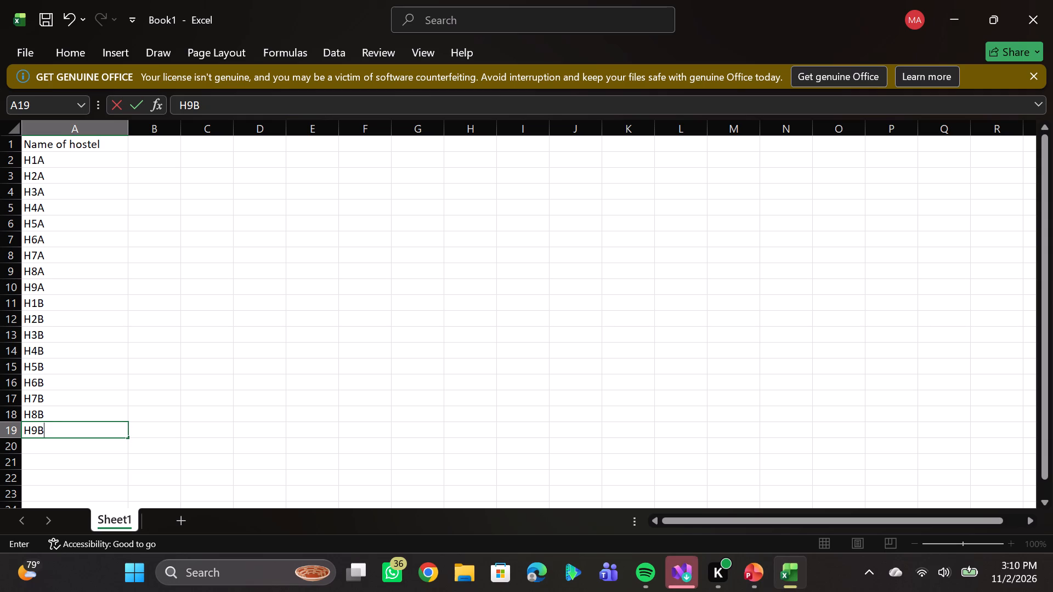
{"action": "scroll", "coordinate": [49, 154], "scroll_direction": "up", "scroll_amount": 1}
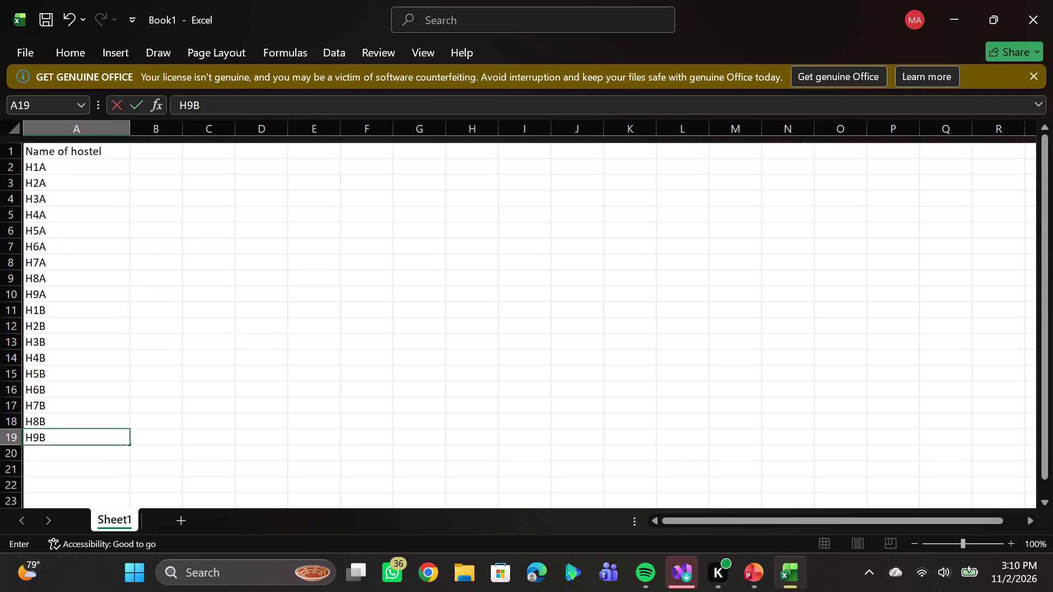
{"action": "scroll", "coordinate": [49, 154], "scroll_direction": "up", "scroll_amount": 1}
{"action": "right_click", "coordinate": [49, 154]}
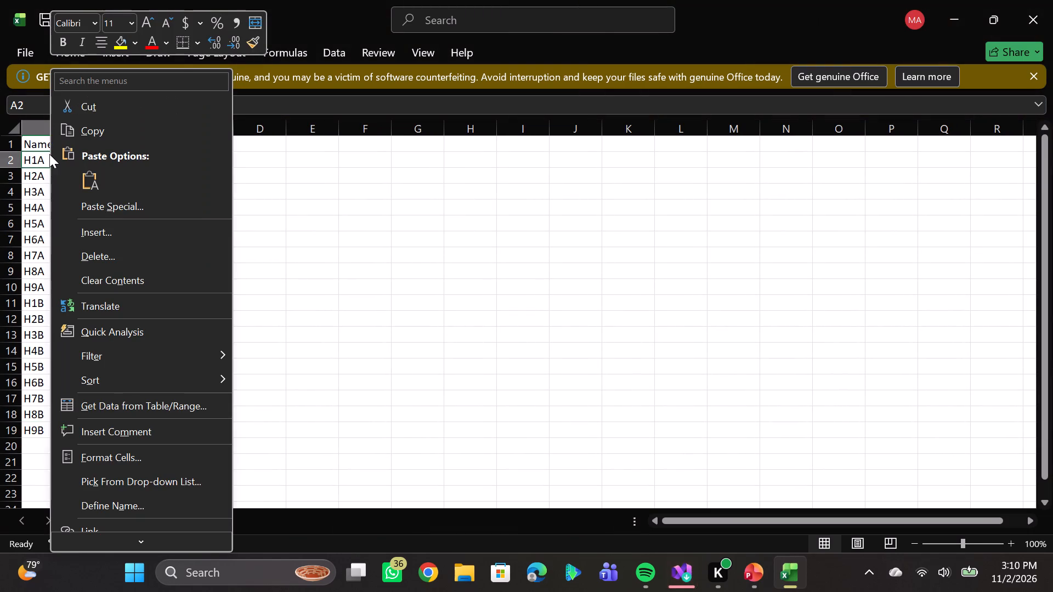
{"action": "left_click", "coordinate": [252, 157]}
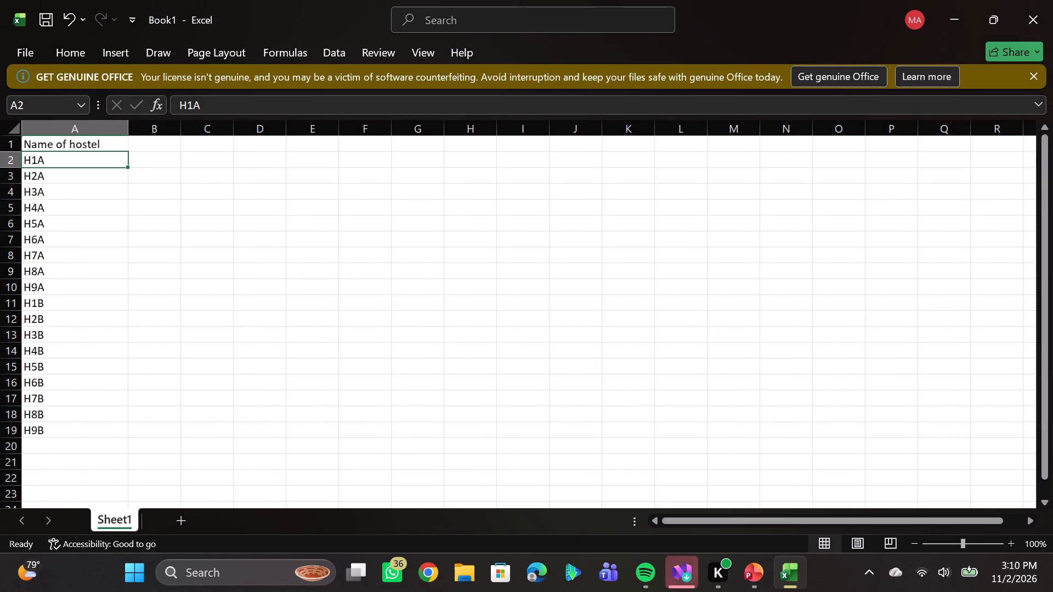
Start the C series of hostels with H1C, H2C and H3C in cells A20 to A22.
{"action": "left_click", "coordinate": [54, 445]}
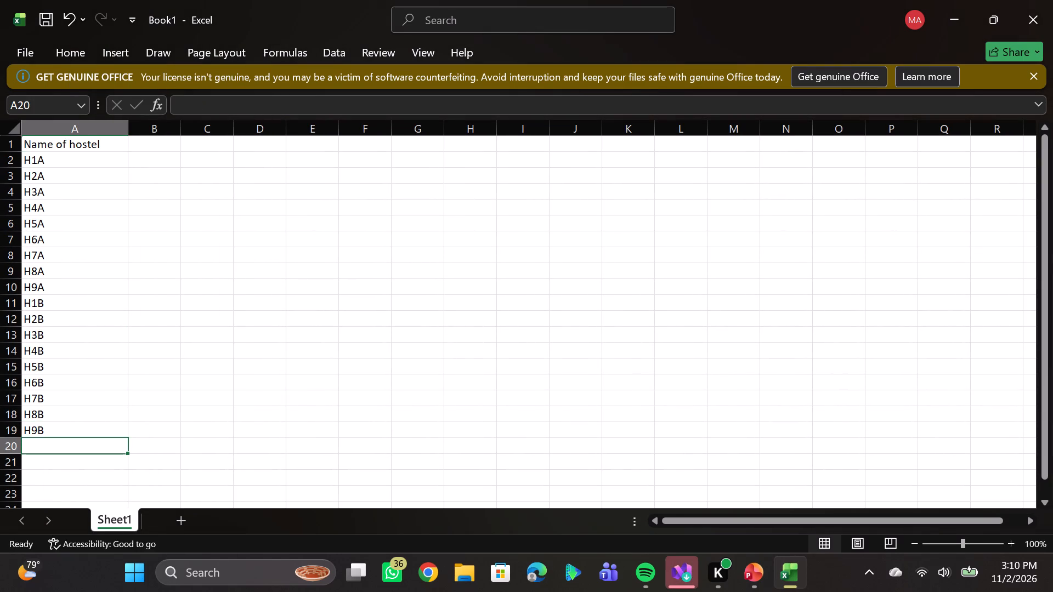
{"action": "key", "text": "h"}
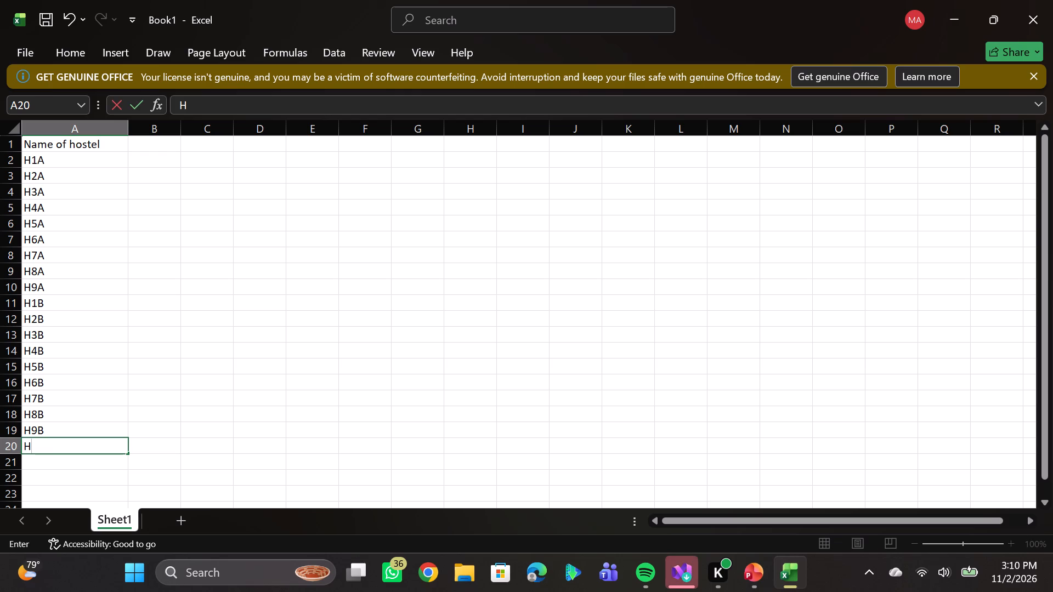
{"action": "key", "text": "1"}
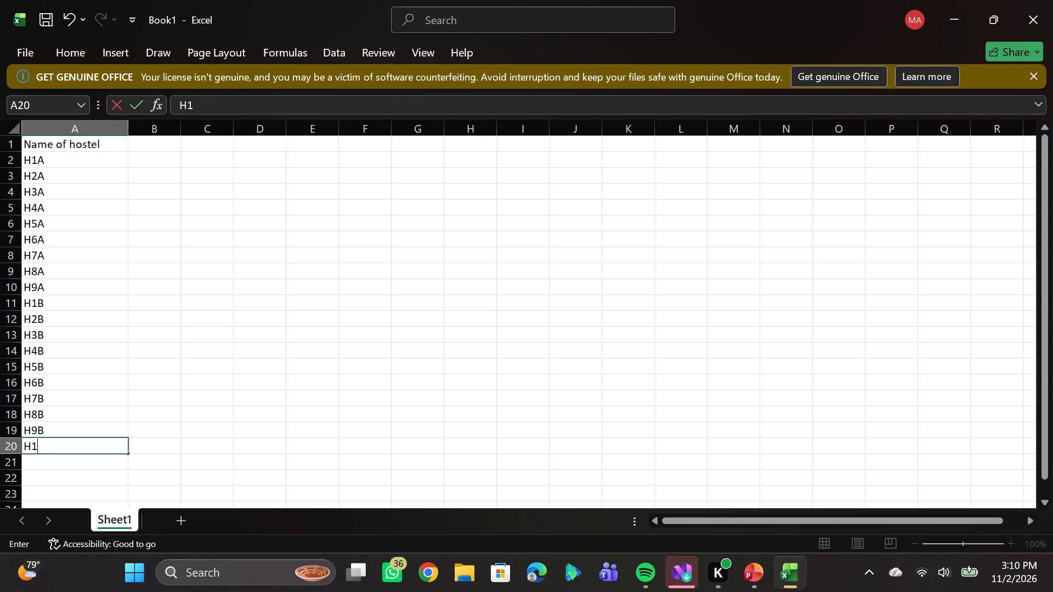
{"action": "key", "text": "c"}
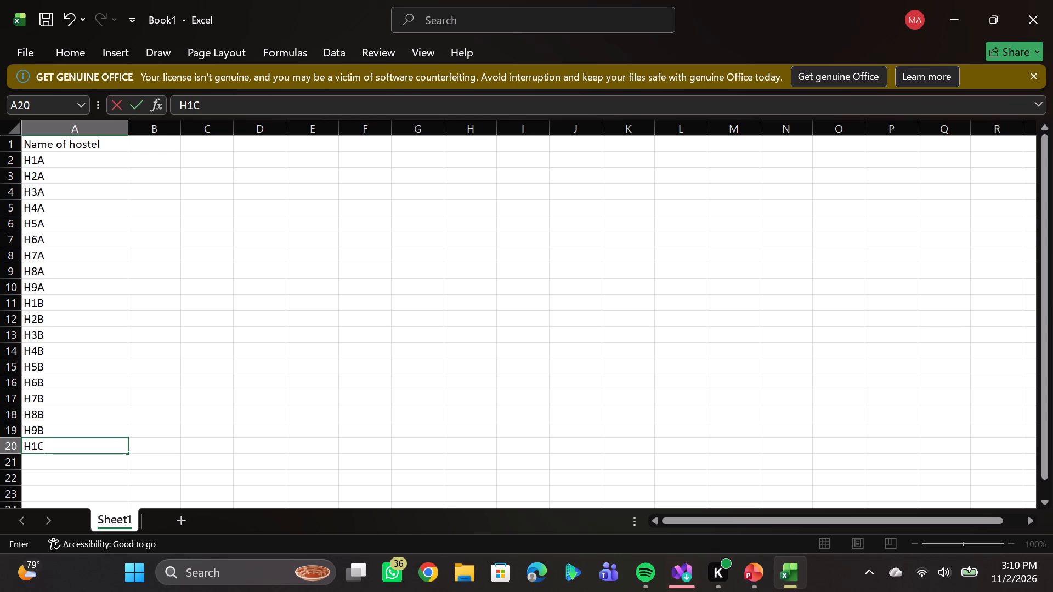
{"action": "key", "text": "Return"}
{"action": "key", "text": "h"}
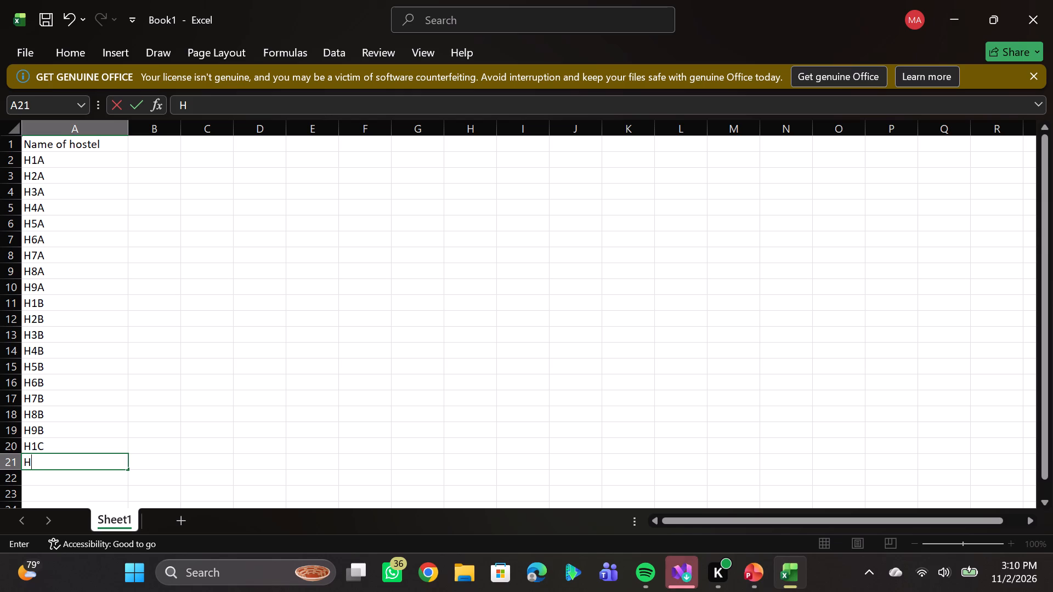
{"action": "key", "text": "2"}
{"action": "key", "text": "c"}
{"action": "key", "text": "Return"}
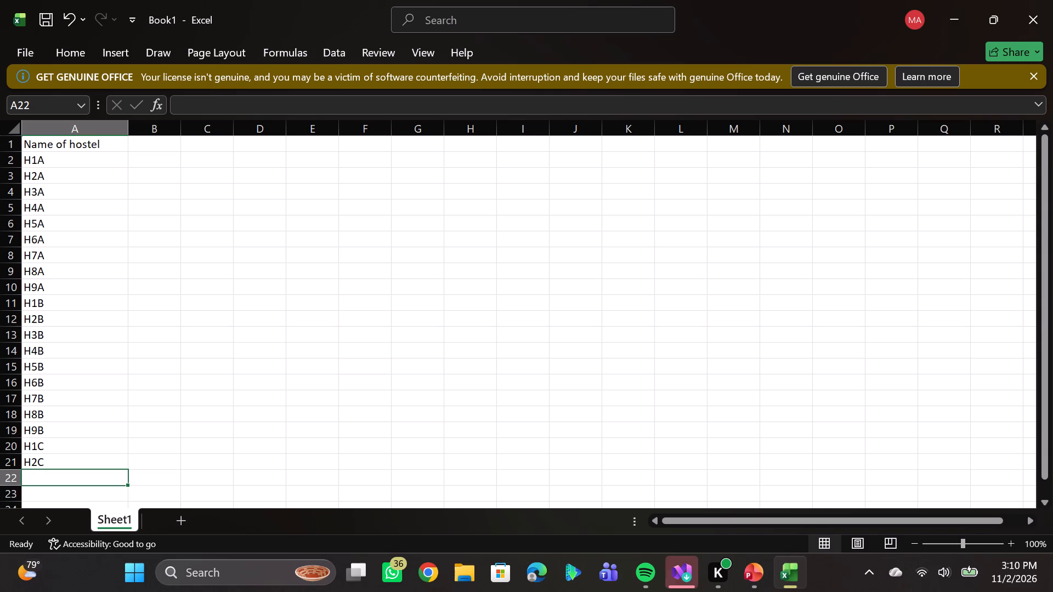
{"action": "key", "text": "h"}
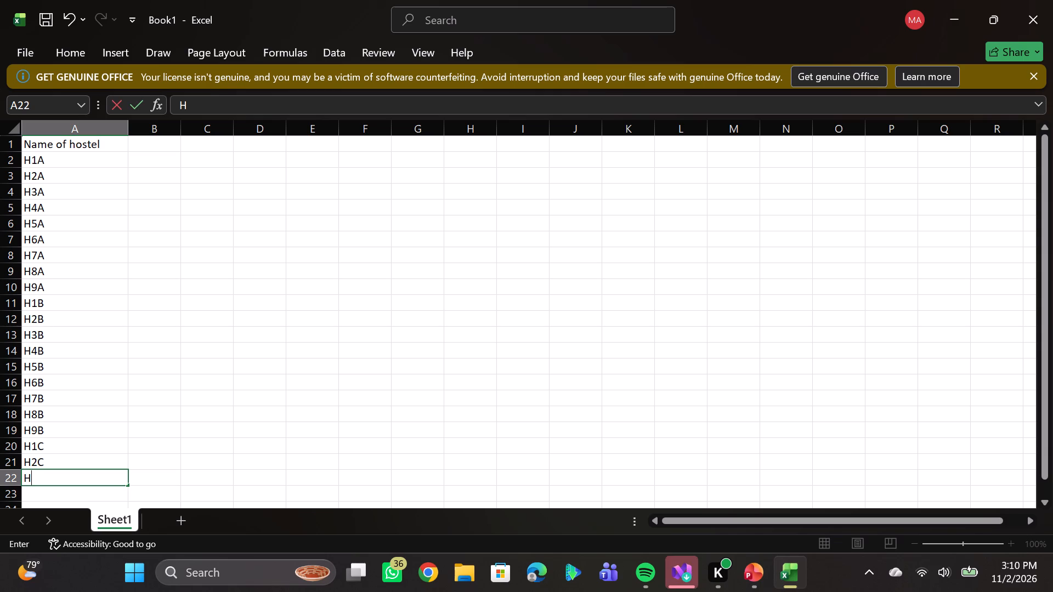
{"action": "key", "text": "3"}
{"action": "key", "text": "c"}
{"action": "key", "text": "Return"}
Continue the C series with H4C, H5C, H6C and H7C in cells A23 to A26.
{"action": "type", "text": "H4"}
{"action": "key", "text": "c"}
{"action": "key", "text": "Return"}
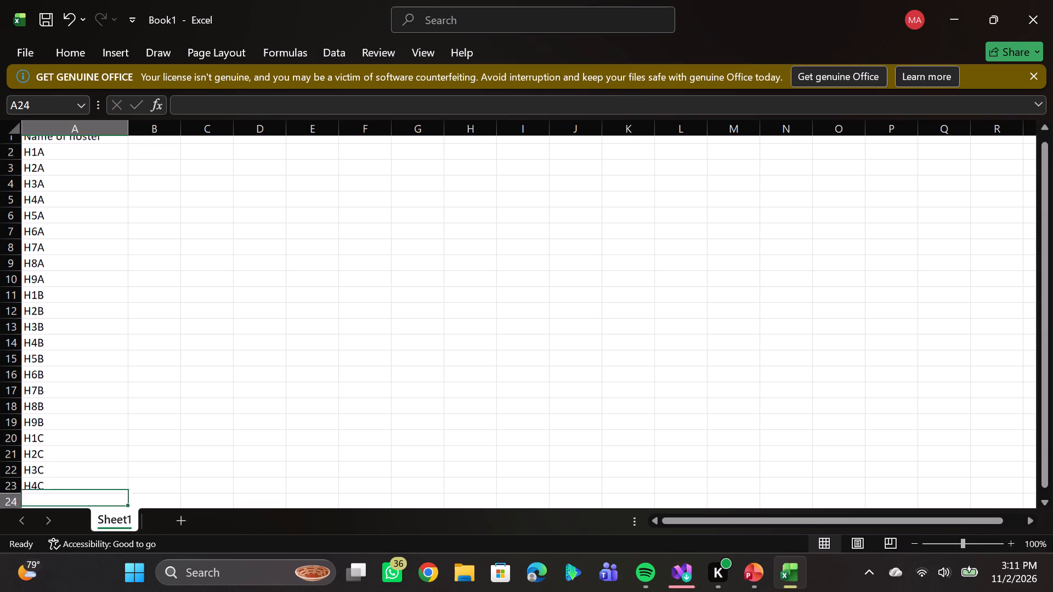
{"action": "type", "text": "H5C"}
{"action": "key", "text": "Return"}
{"action": "type", "text": "H6C"}
{"action": "key", "text": "Return"}
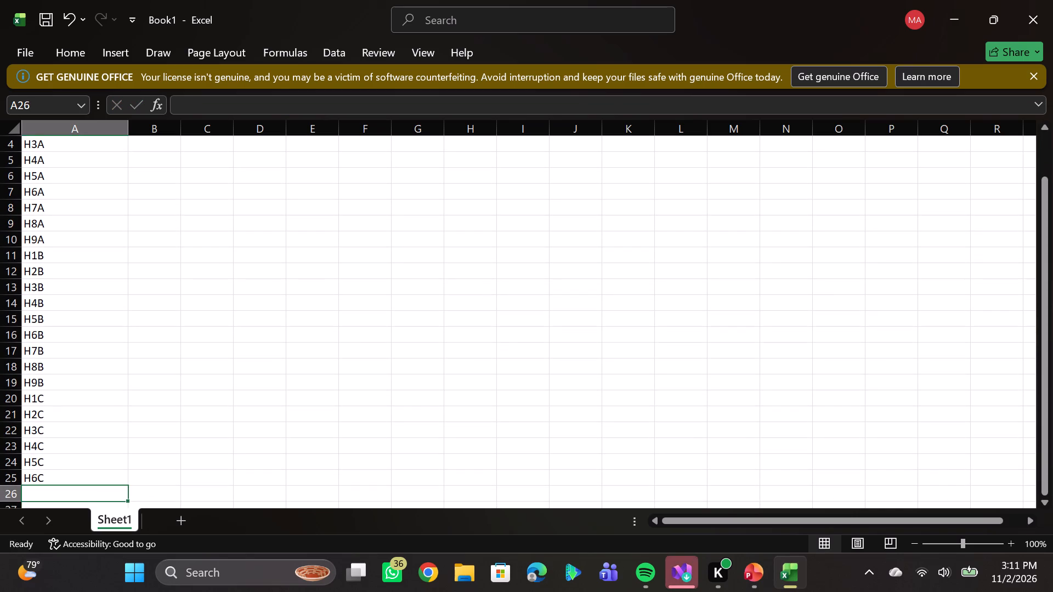
{"action": "type", "text": "H7C"}
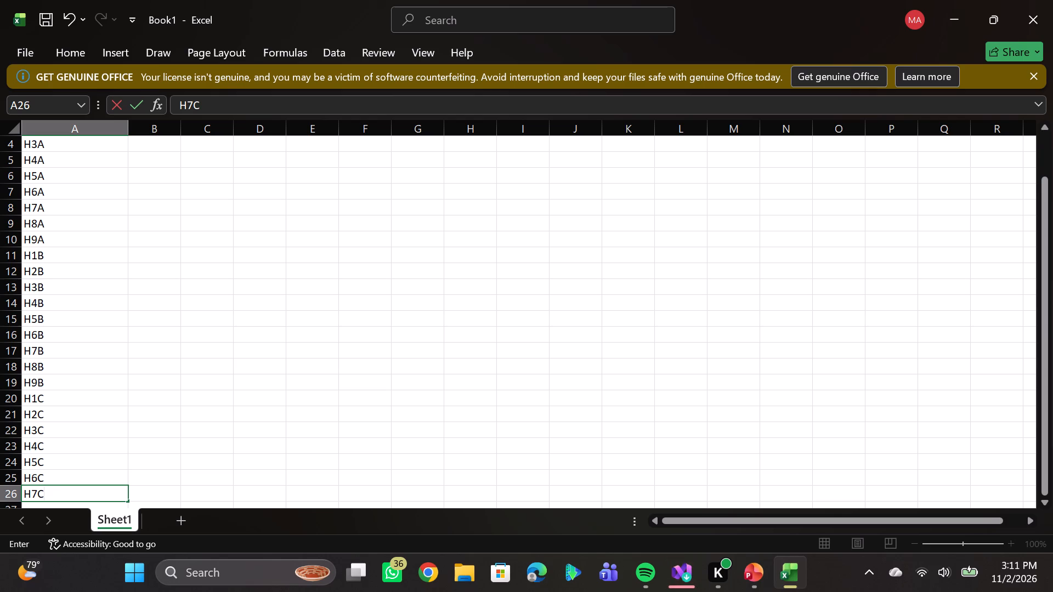
{"action": "left_click", "coordinate": [166, 149]}
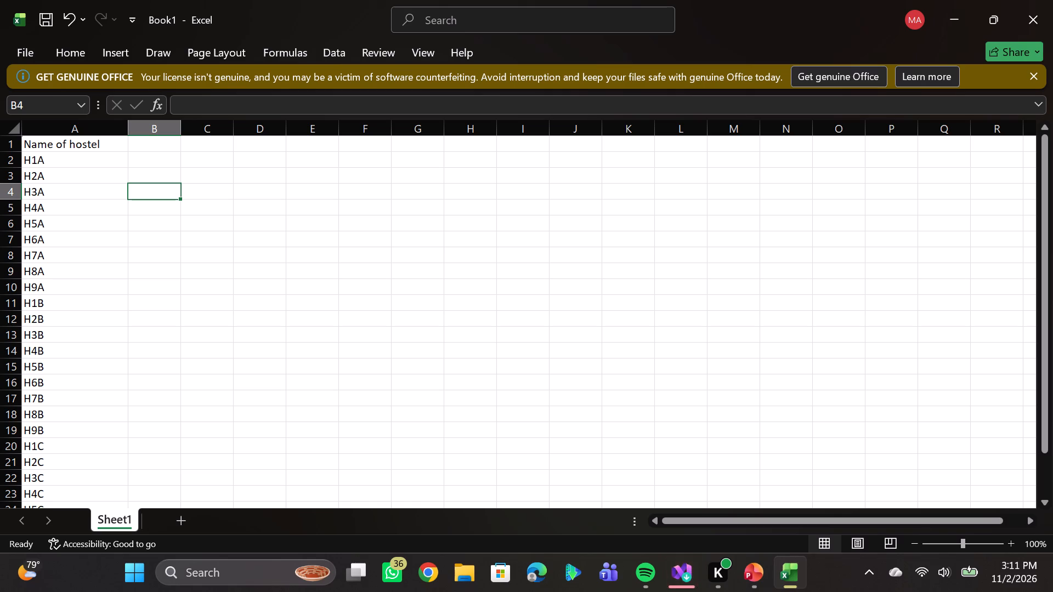
Colour the "Name of hostel" heading text in cell A1 light blue from the standard colours.
{"action": "left_click", "coordinate": [58, 151]}
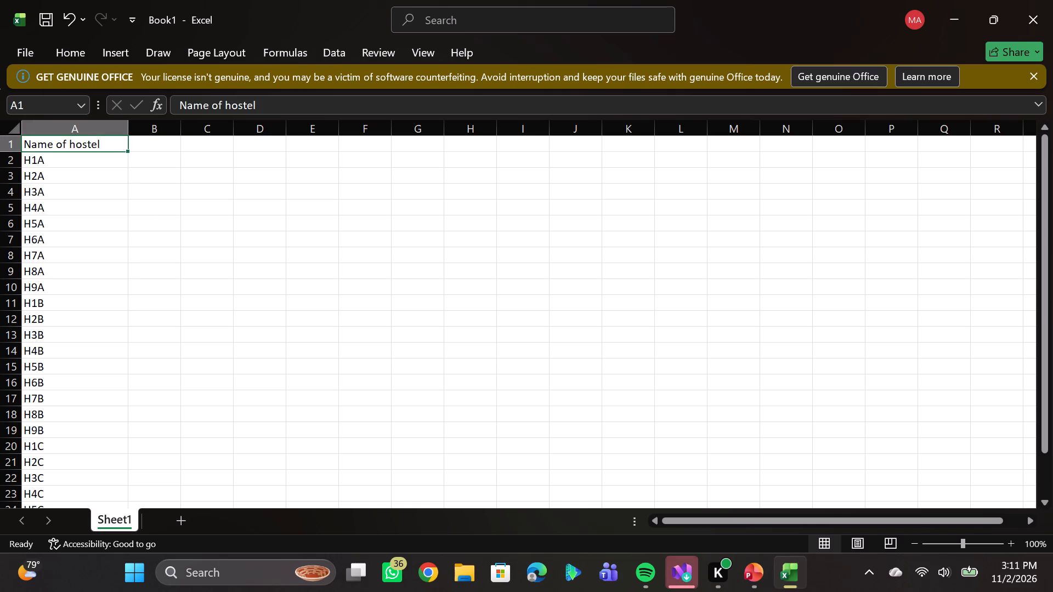
{"action": "left_click", "coordinate": [29, 145]}
{"action": "left_click_drag", "start_coordinate": [29, 145], "coordinate": [67, 144]}
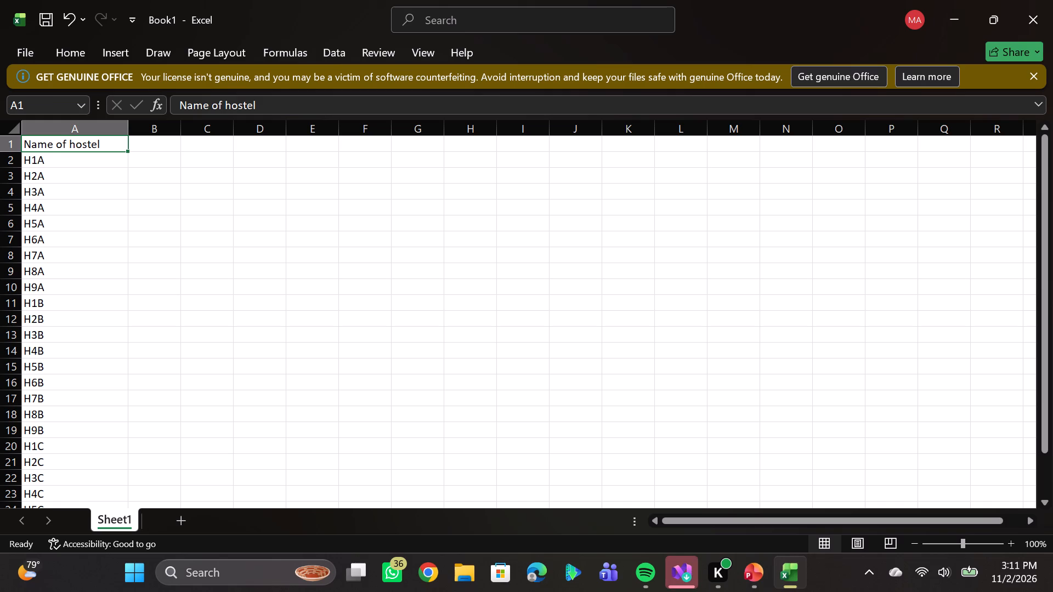
{"action": "left_click_drag", "start_coordinate": [67, 144], "coordinate": [70, 144]}
{"action": "left_click", "coordinate": [70, 144]}
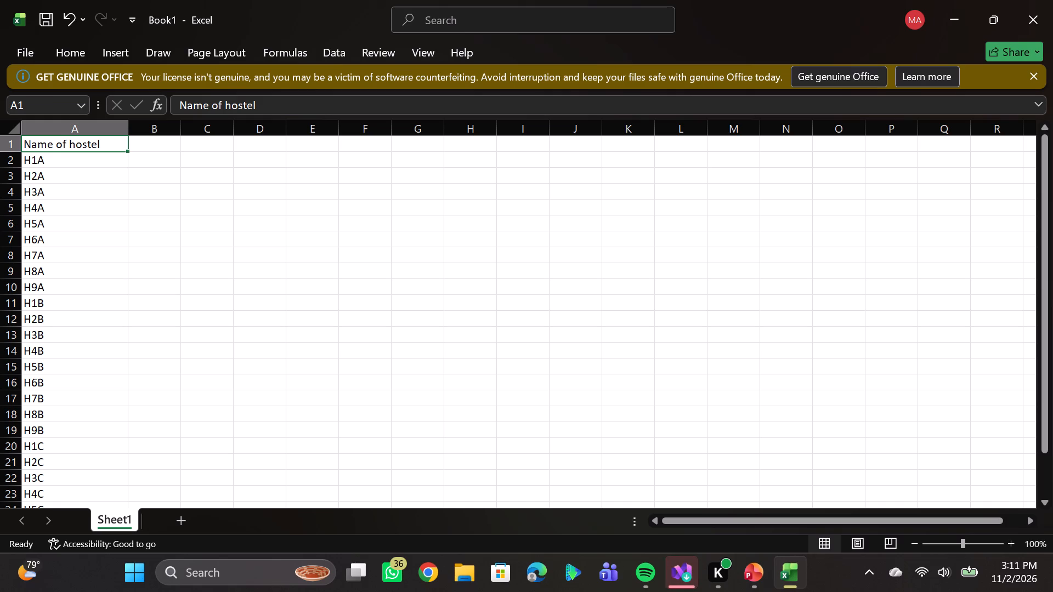
{"action": "double_click", "coordinate": [23, 145]}
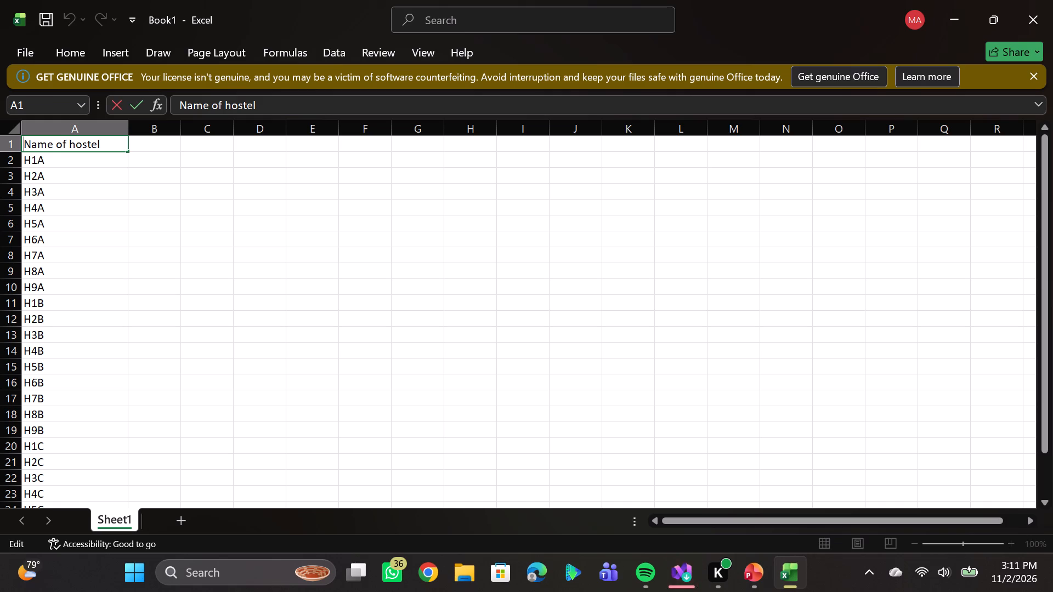
{"action": "left_click_drag", "start_coordinate": [23, 145], "coordinate": [120, 153]}
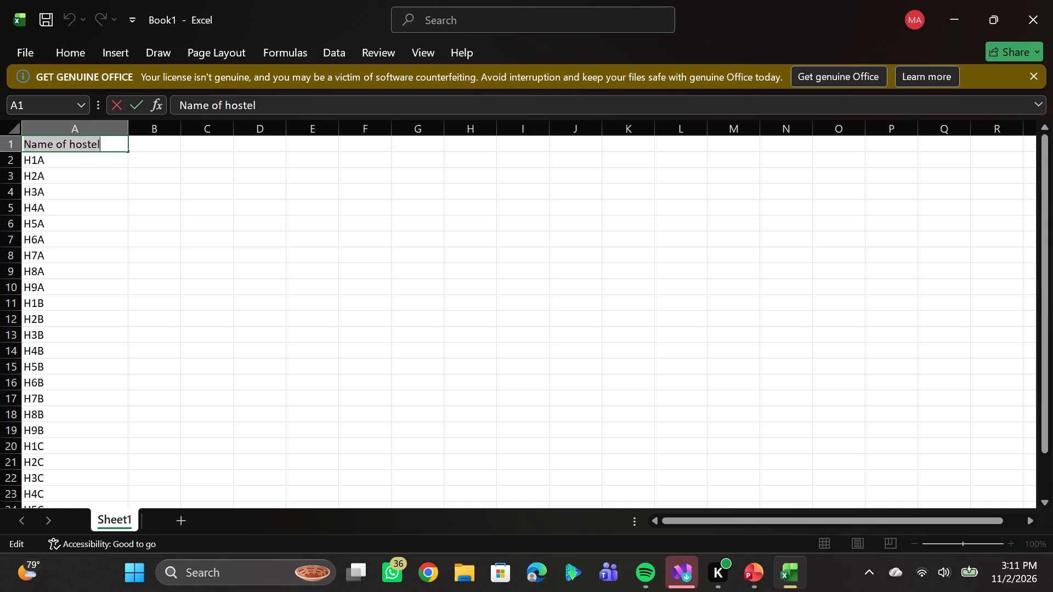
{"action": "left_click_drag", "start_coordinate": [120, 153], "coordinate": [116, 152]}
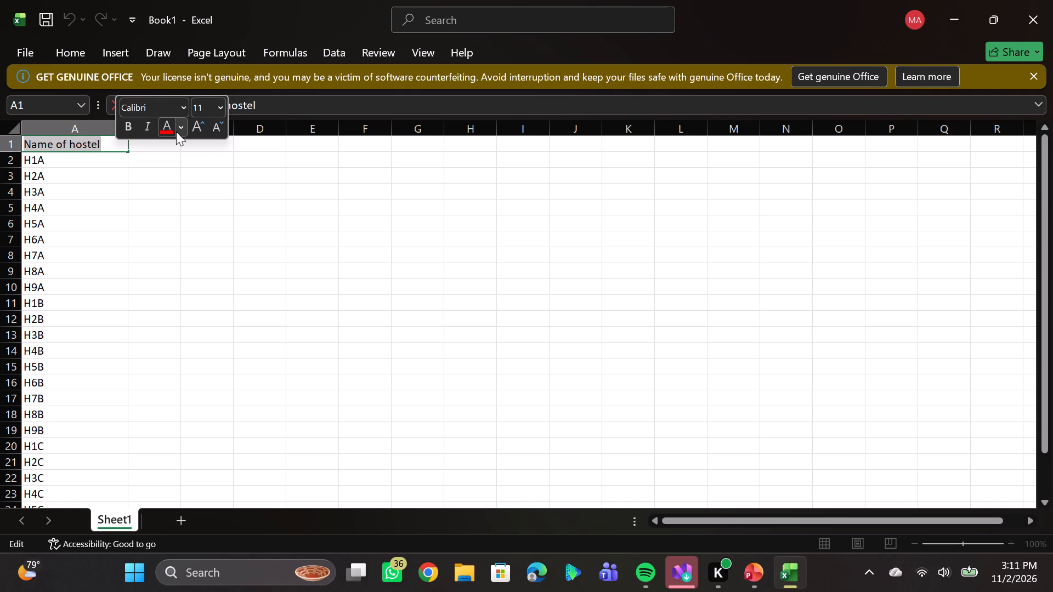
{"action": "left_click", "coordinate": [180, 129]}
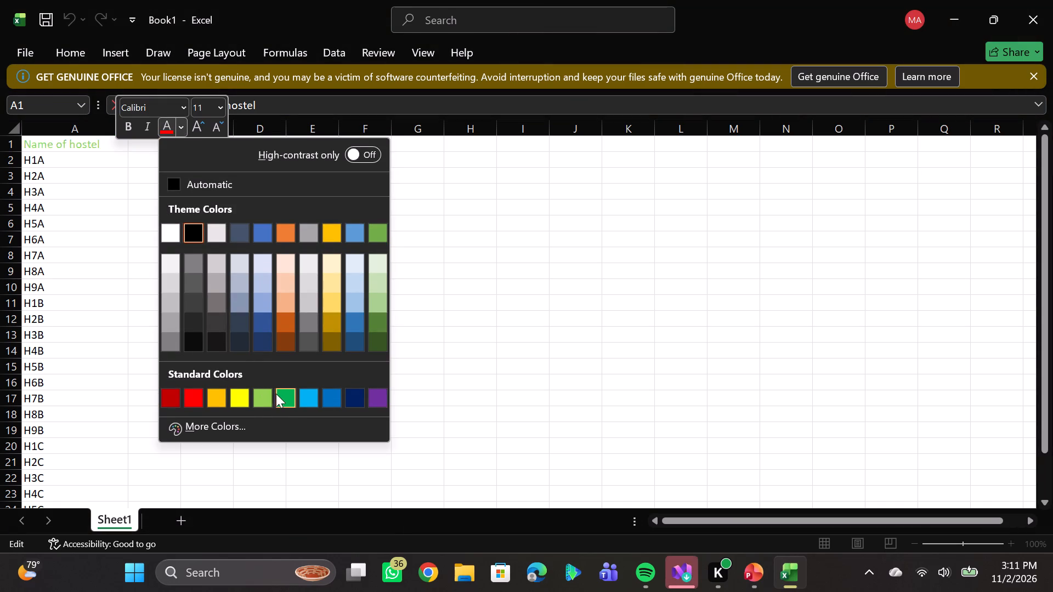
{"action": "left_click", "coordinate": [307, 402]}
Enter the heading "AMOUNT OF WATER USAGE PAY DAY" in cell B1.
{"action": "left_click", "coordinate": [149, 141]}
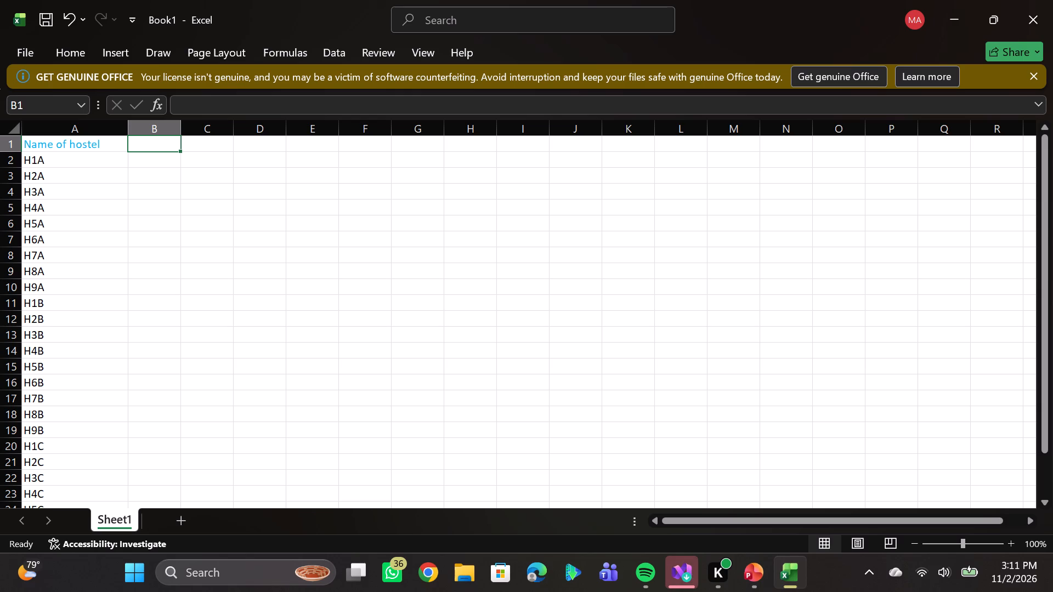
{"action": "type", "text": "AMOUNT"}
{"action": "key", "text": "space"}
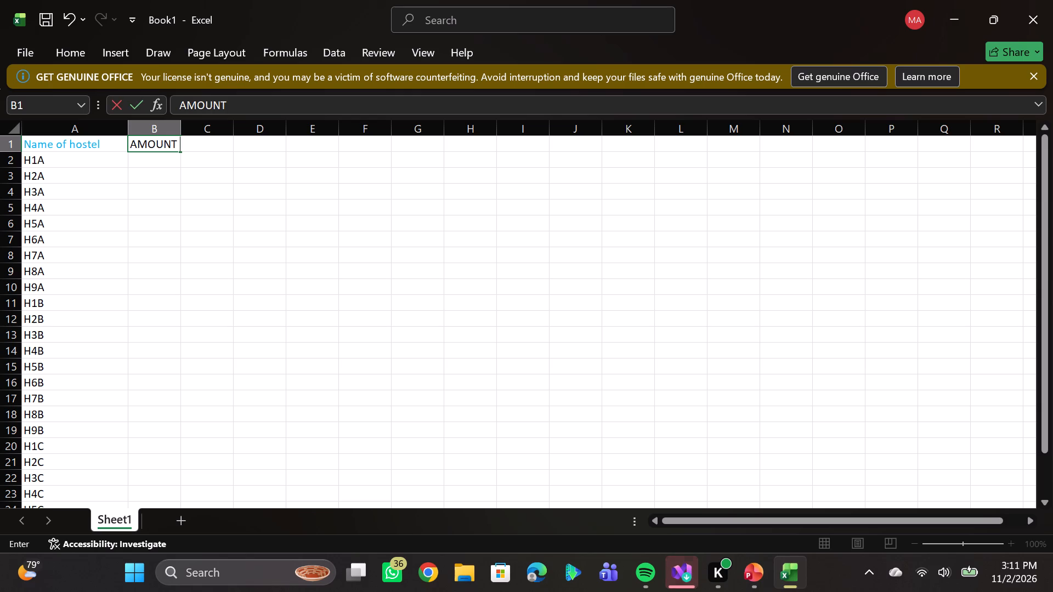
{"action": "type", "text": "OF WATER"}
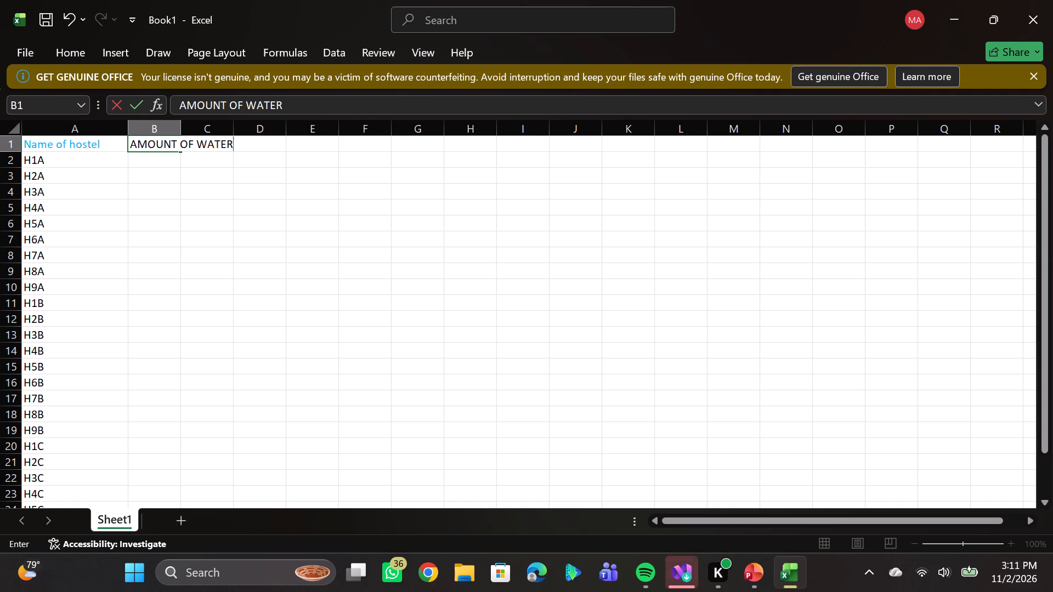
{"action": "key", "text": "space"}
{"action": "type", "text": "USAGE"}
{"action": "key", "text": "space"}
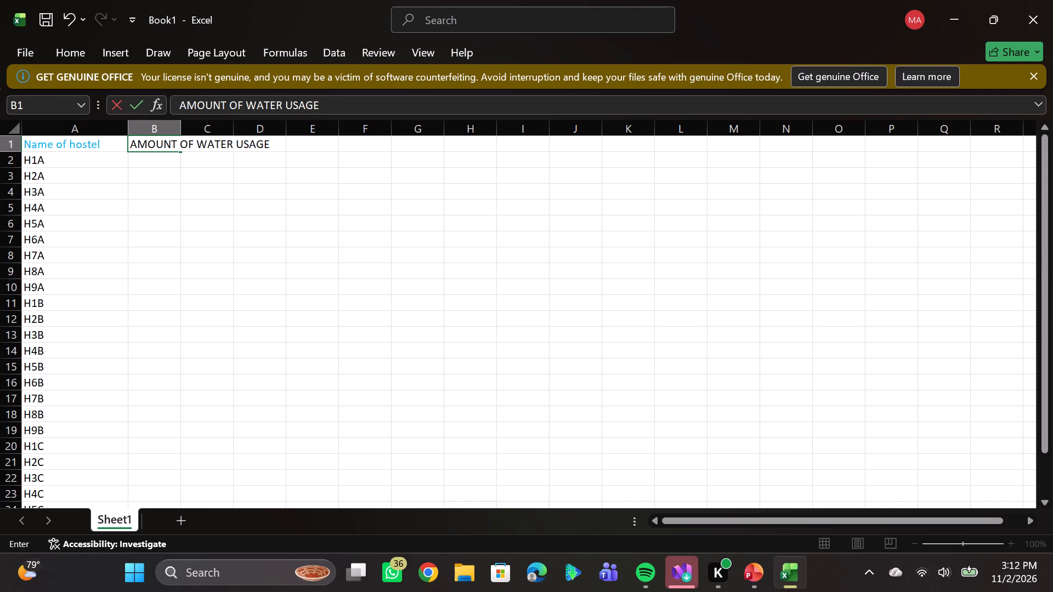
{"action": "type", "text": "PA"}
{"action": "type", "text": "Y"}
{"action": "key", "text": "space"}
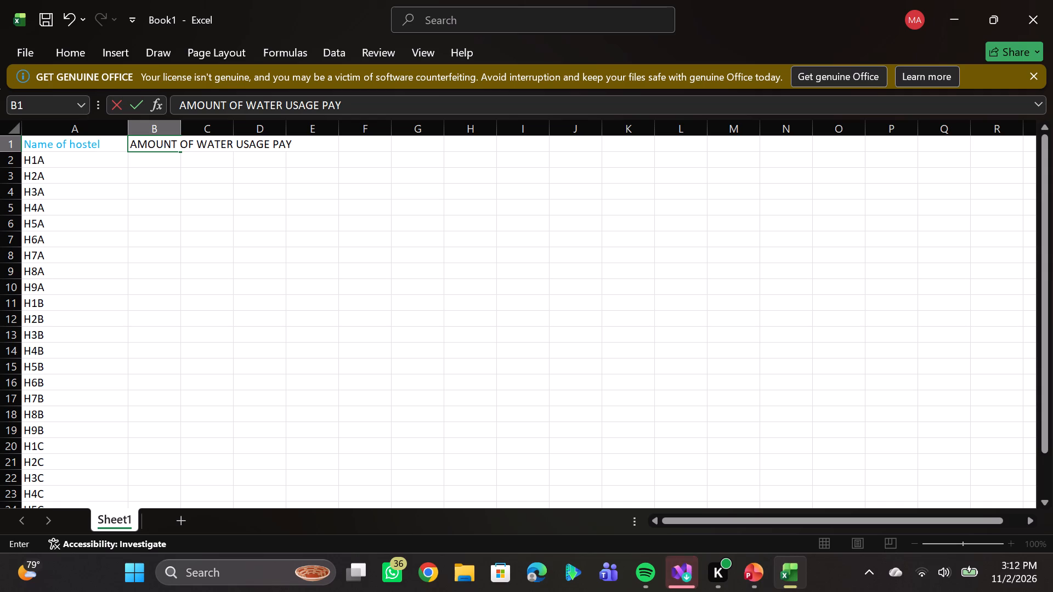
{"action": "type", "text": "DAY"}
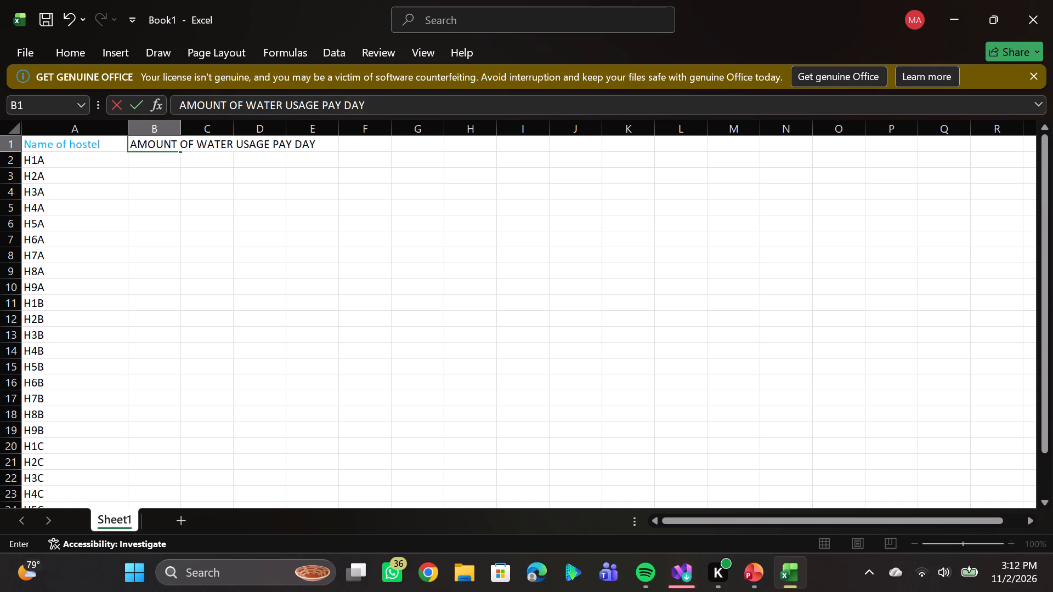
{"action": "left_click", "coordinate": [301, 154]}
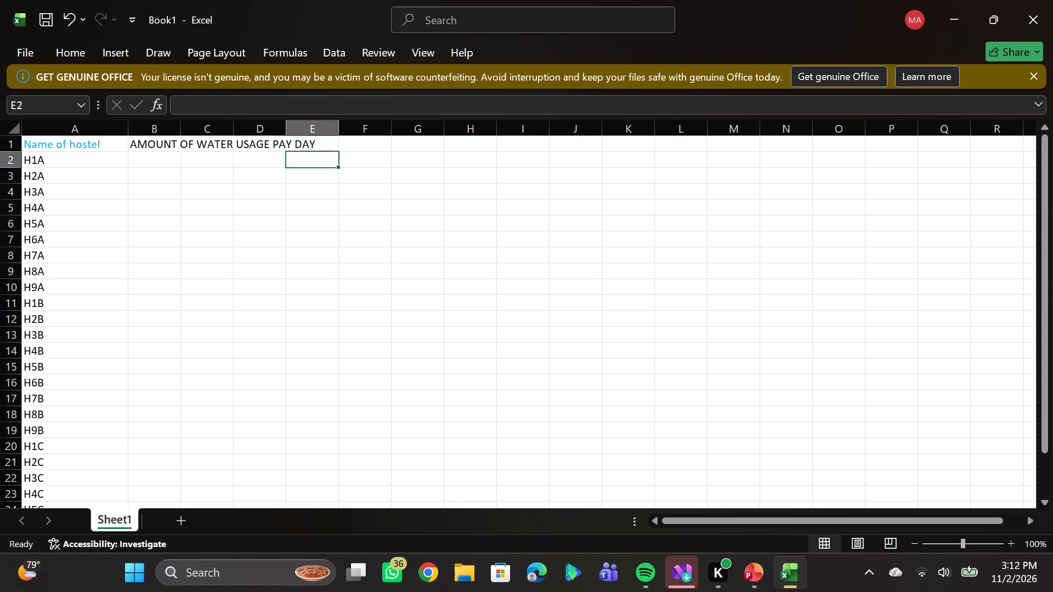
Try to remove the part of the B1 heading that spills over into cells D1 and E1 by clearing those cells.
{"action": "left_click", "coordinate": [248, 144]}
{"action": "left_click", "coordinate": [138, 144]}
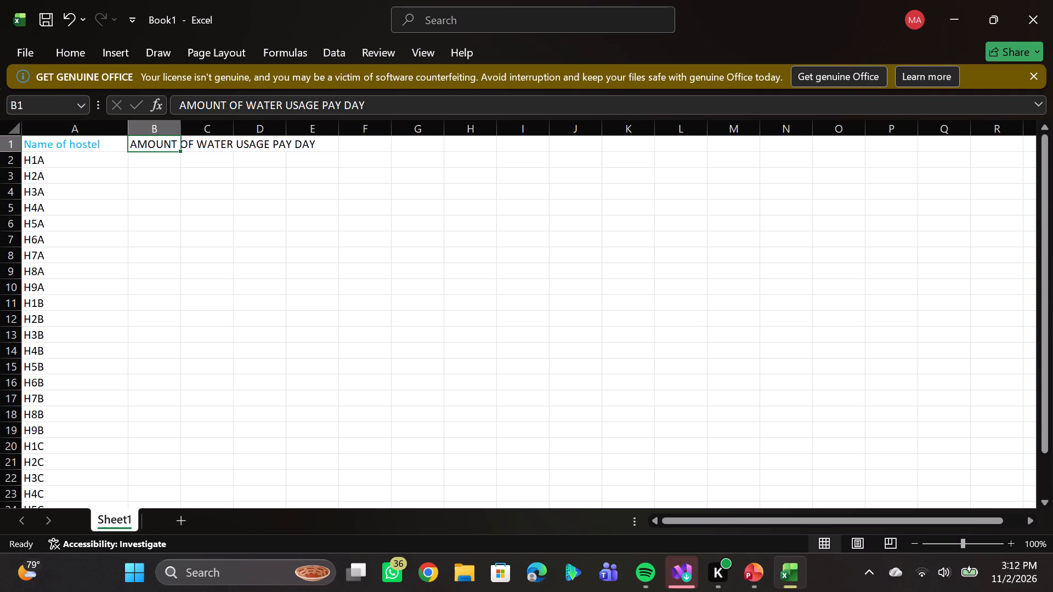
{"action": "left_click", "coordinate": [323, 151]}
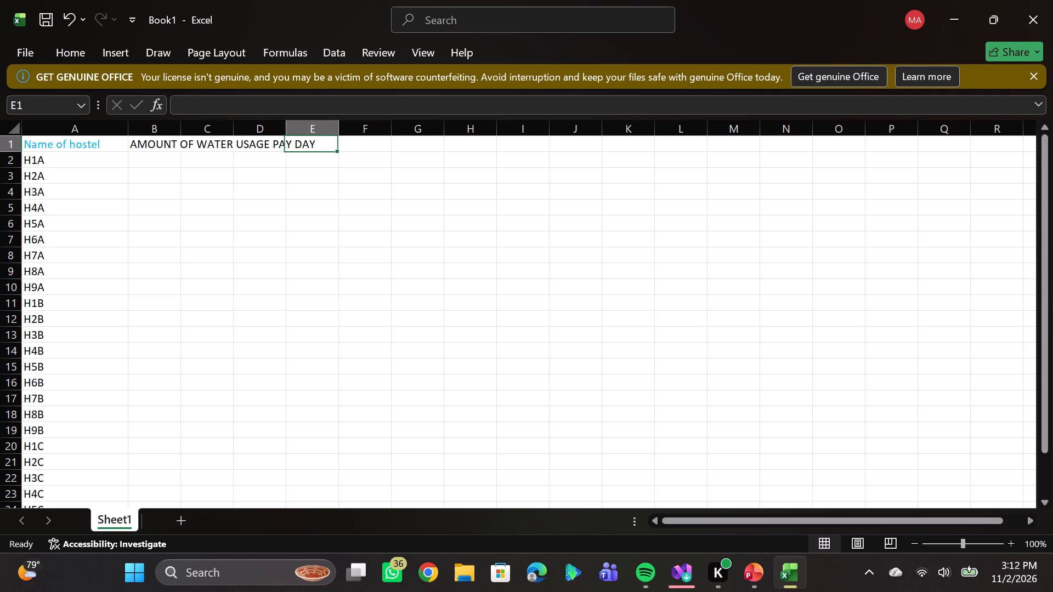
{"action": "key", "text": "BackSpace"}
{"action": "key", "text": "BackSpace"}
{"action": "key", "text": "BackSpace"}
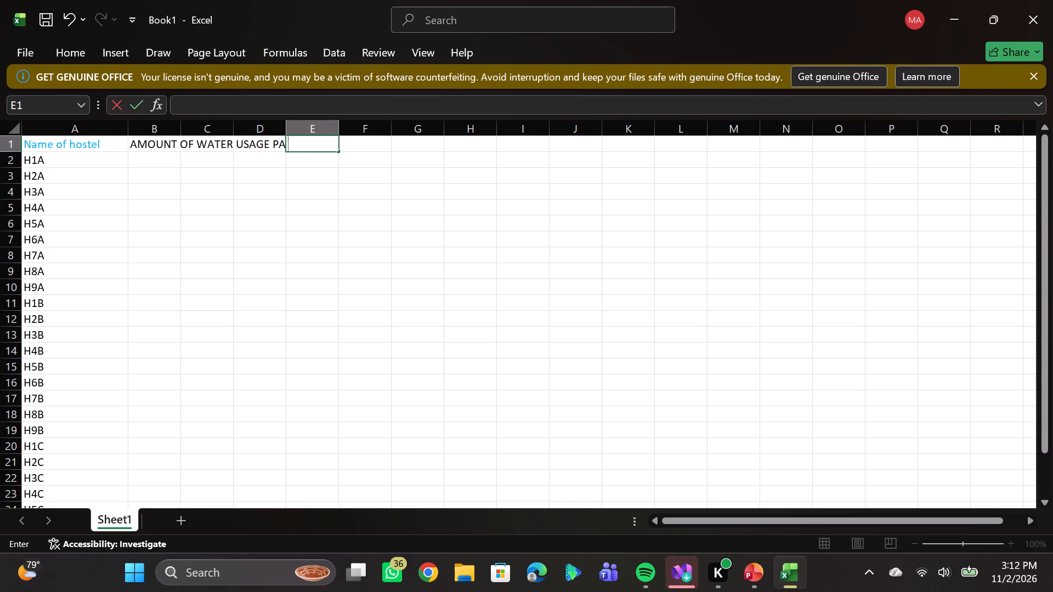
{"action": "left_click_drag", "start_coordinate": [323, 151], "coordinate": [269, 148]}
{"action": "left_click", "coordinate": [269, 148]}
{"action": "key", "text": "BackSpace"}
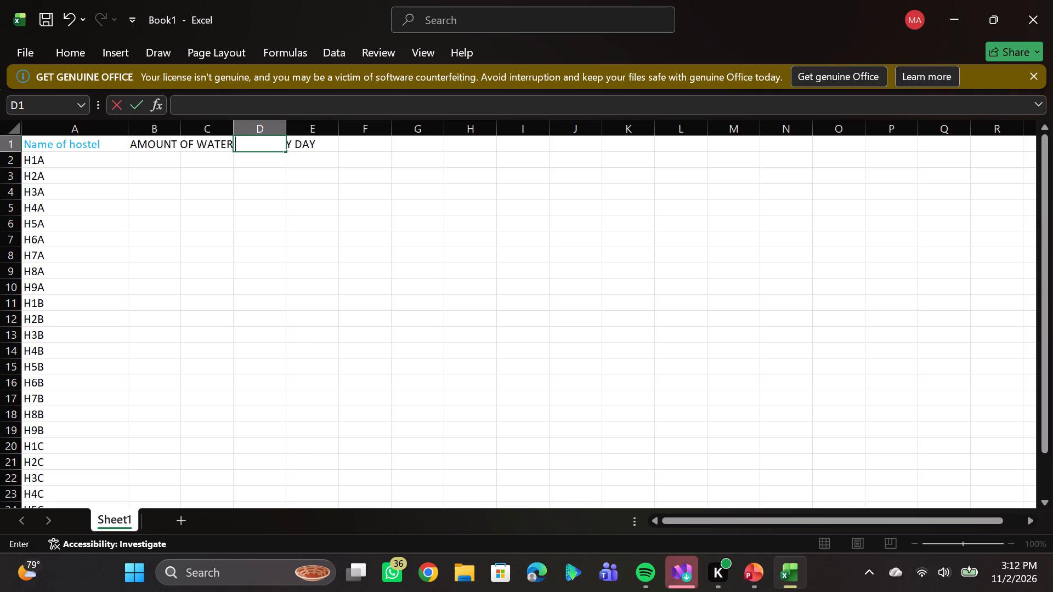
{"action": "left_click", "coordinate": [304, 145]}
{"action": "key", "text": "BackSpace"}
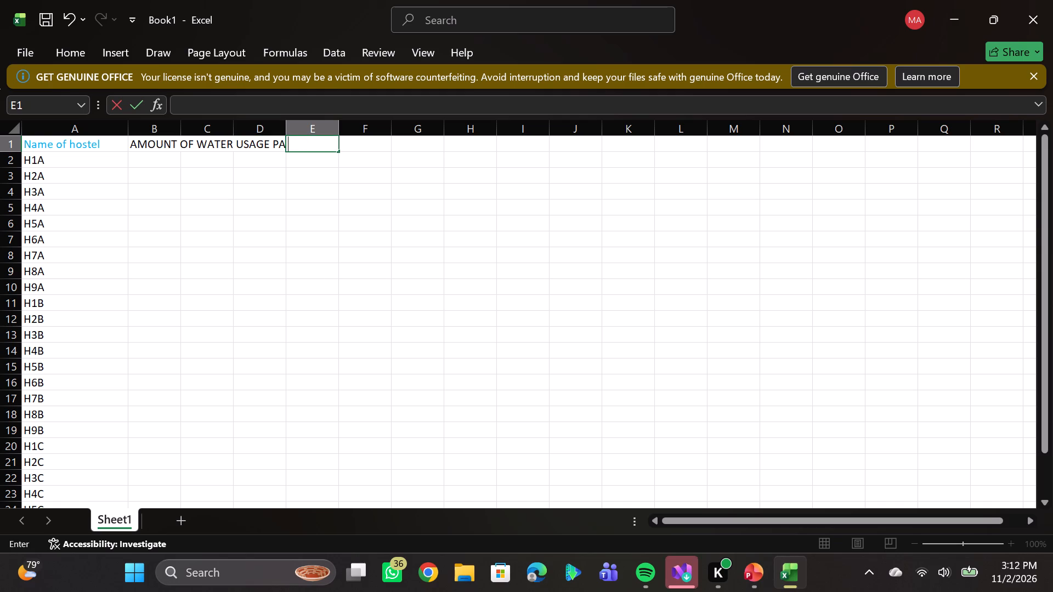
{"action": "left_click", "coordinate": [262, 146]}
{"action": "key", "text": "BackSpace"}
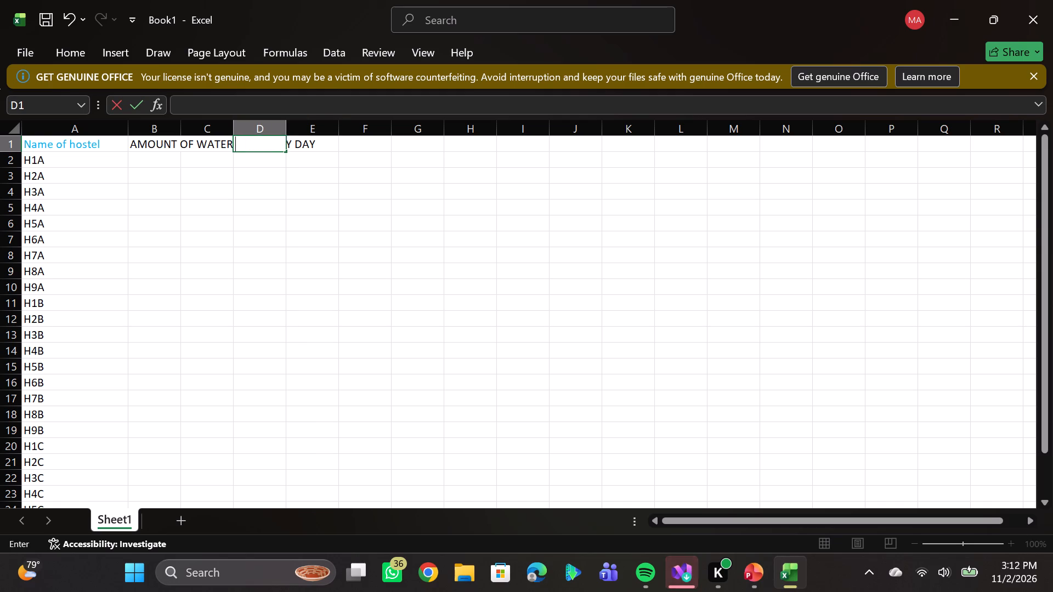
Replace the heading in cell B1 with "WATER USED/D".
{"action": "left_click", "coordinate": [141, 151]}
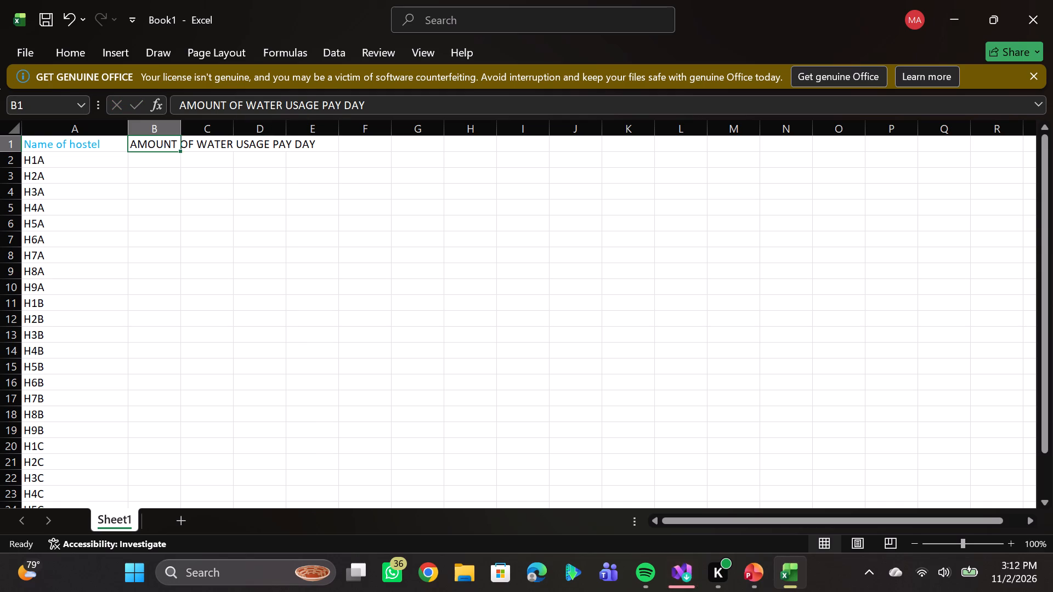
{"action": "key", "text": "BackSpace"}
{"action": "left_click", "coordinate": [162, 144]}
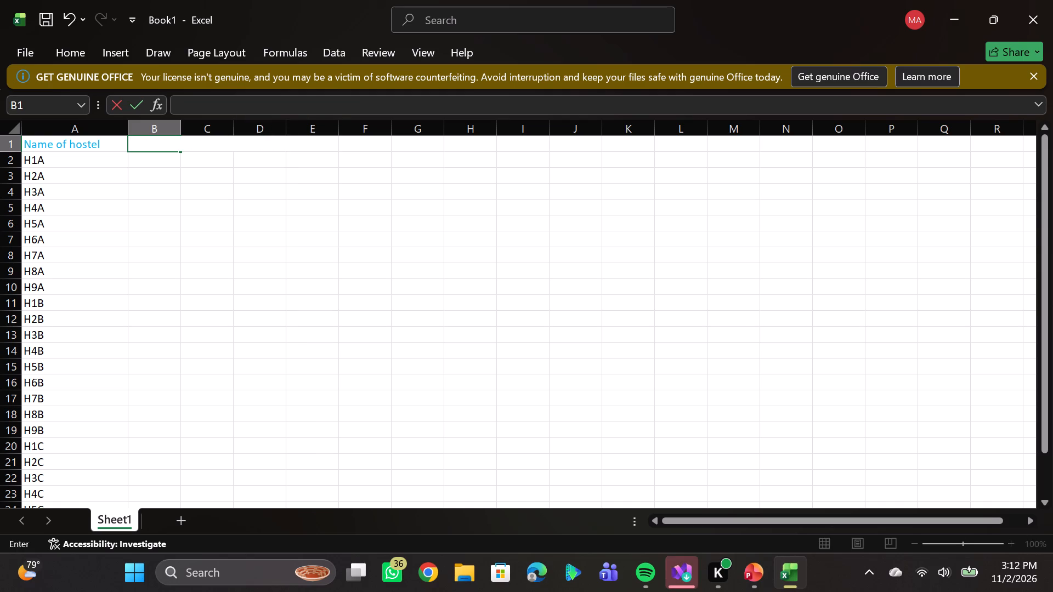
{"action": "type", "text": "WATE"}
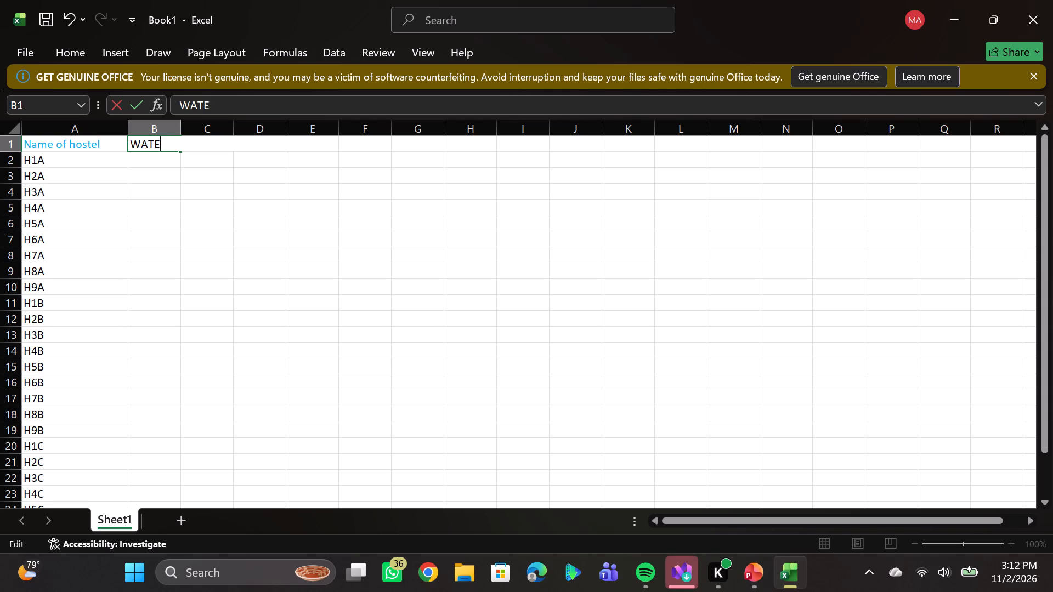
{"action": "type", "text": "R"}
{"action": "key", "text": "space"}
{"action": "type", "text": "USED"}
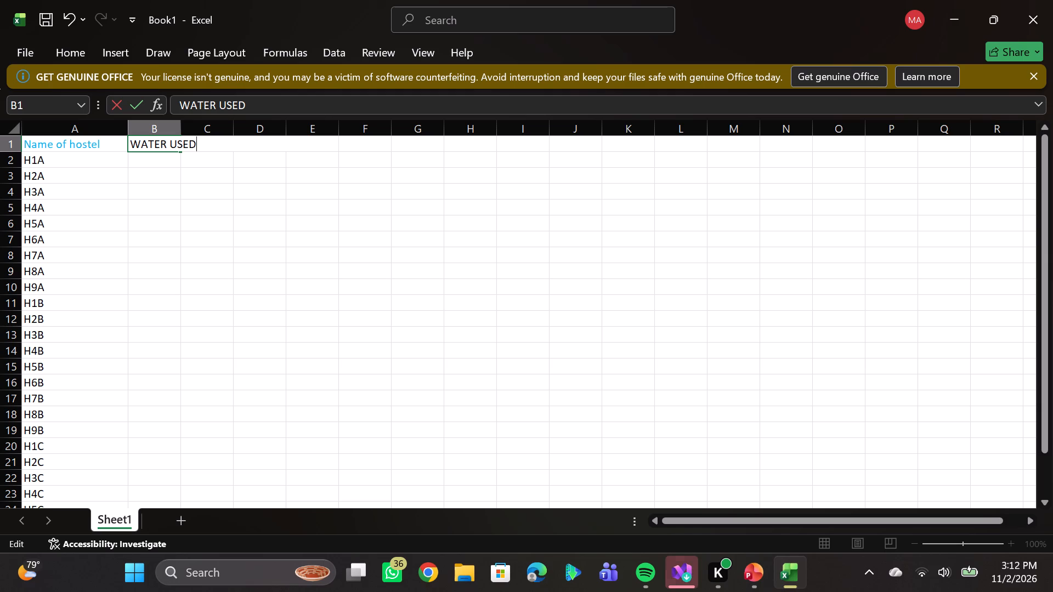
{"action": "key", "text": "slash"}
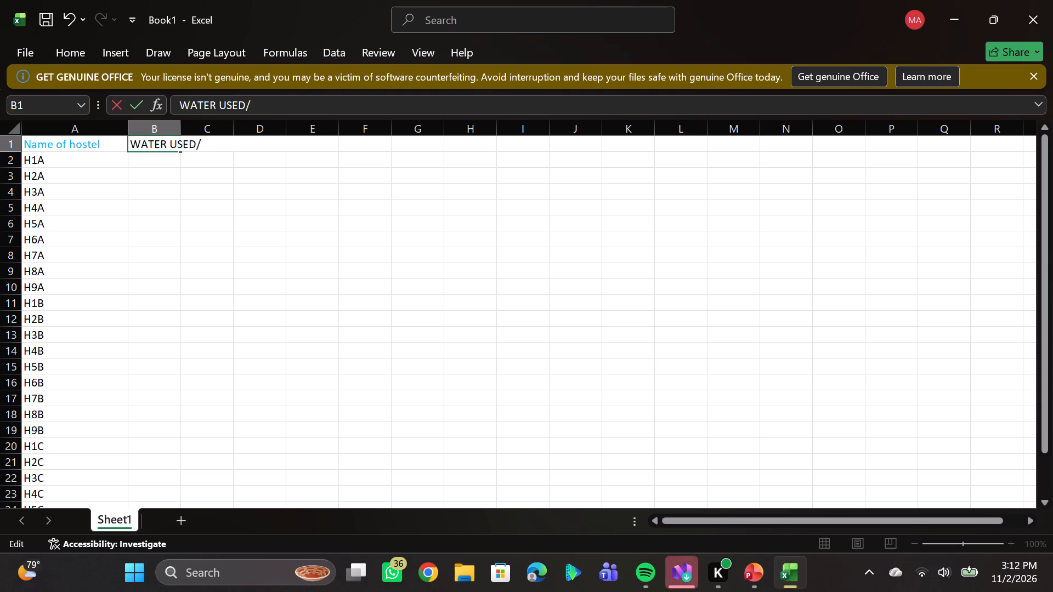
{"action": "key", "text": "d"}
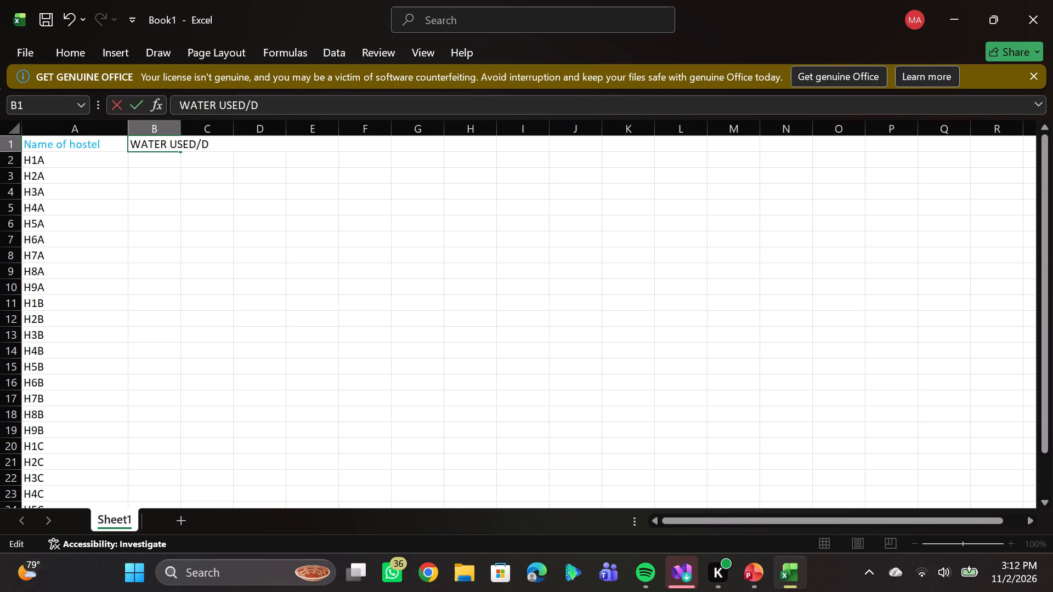
Widen columns B and C together to a width of about 16.6.
{"action": "left_click_drag", "start_coordinate": [178, 124], "coordinate": [181, 119]}
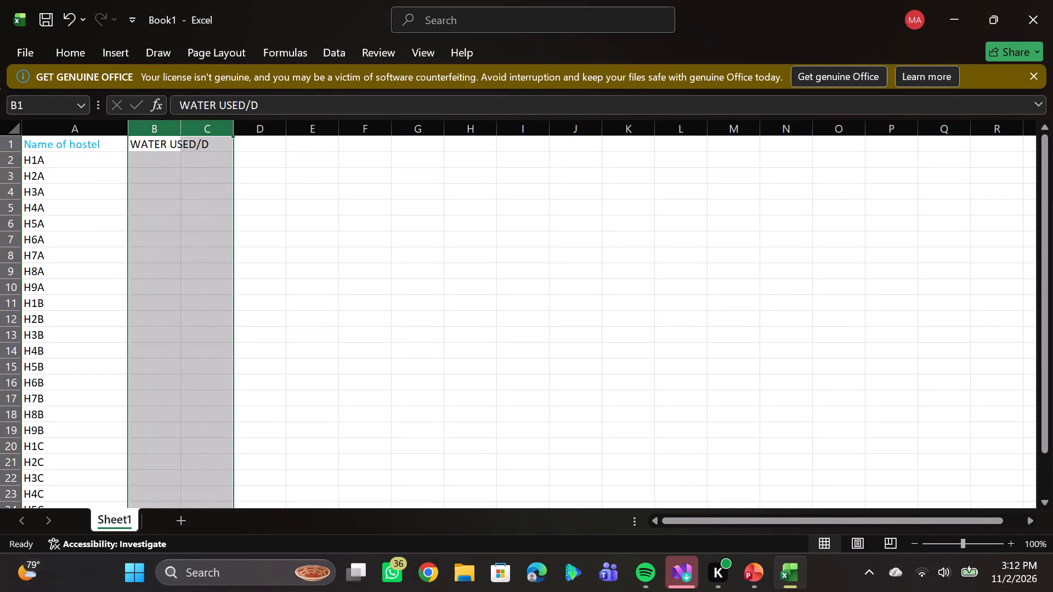
{"action": "left_click_drag", "start_coordinate": [180, 130], "coordinate": [232, 138]}
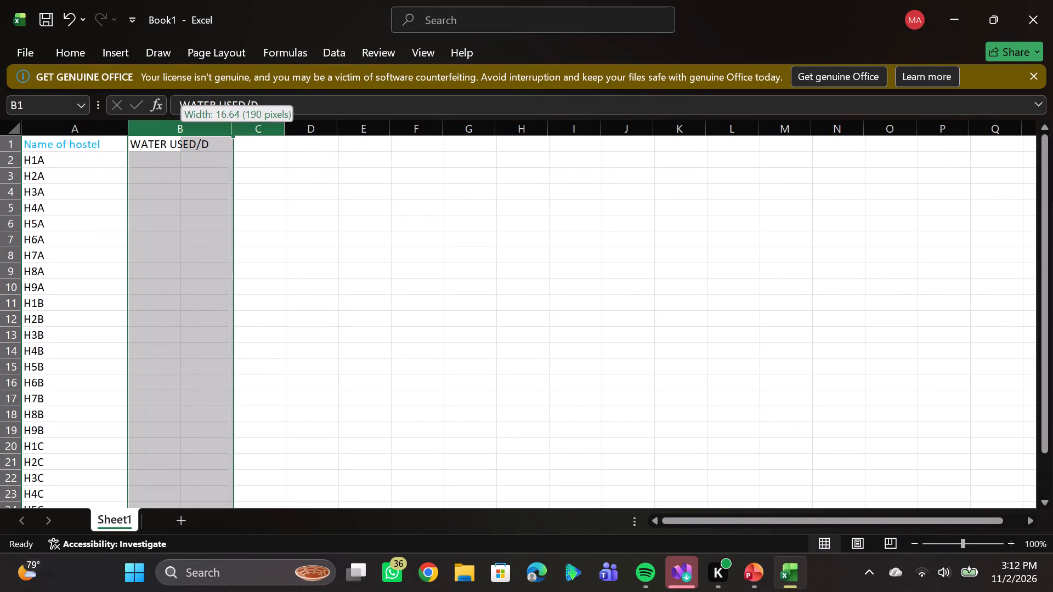
{"action": "left_click_drag", "start_coordinate": [232, 138], "coordinate": [234, 138]}
{"action": "left_click", "coordinate": [178, 163]}
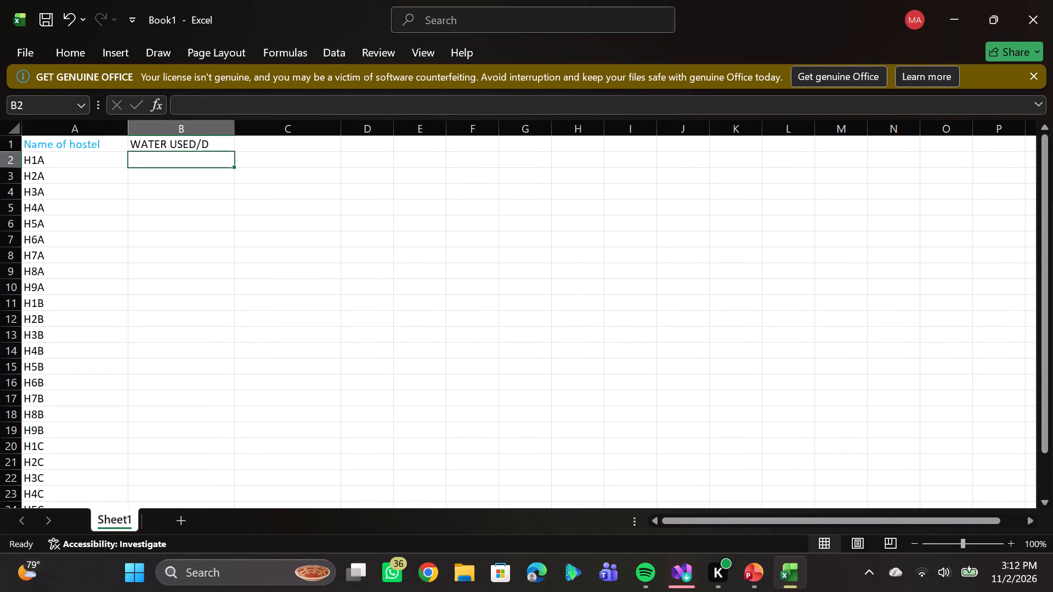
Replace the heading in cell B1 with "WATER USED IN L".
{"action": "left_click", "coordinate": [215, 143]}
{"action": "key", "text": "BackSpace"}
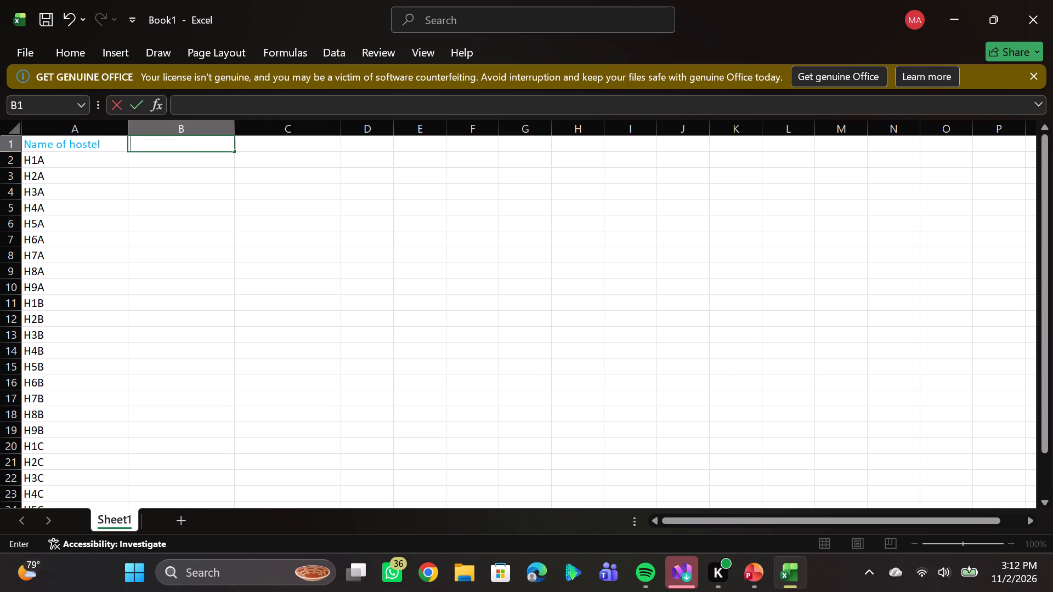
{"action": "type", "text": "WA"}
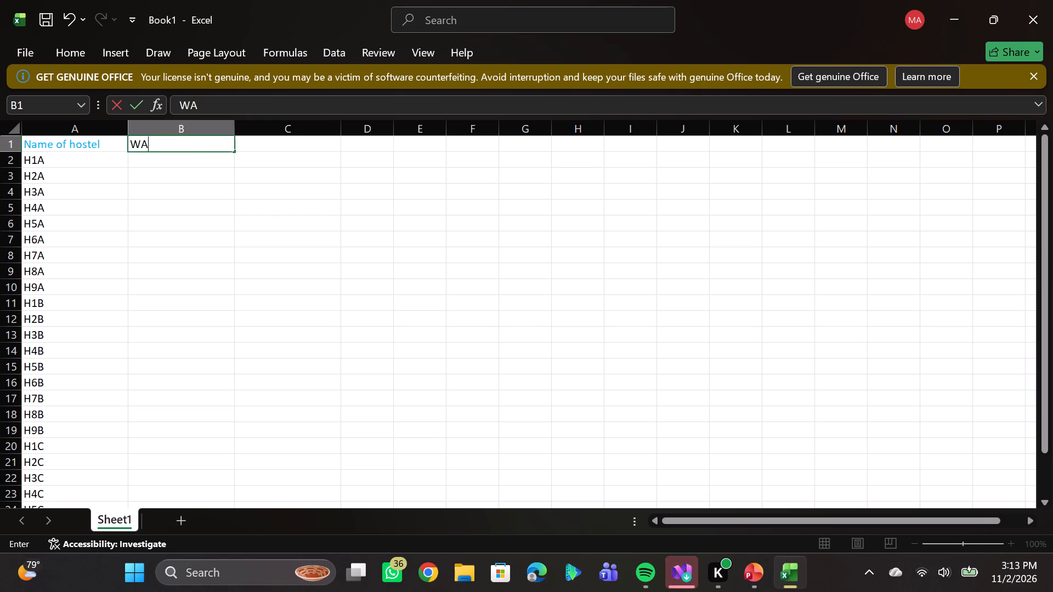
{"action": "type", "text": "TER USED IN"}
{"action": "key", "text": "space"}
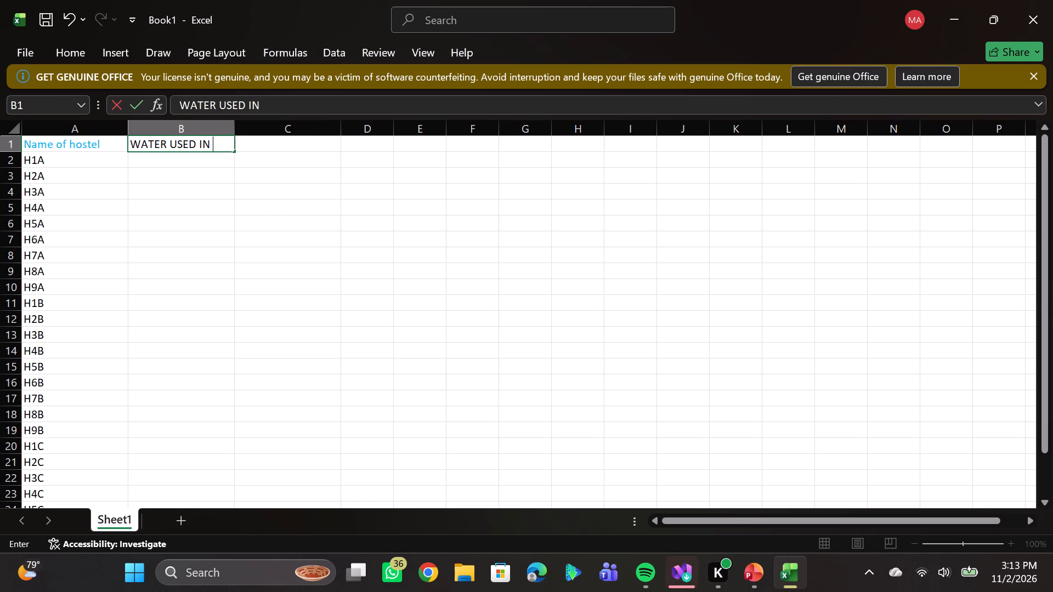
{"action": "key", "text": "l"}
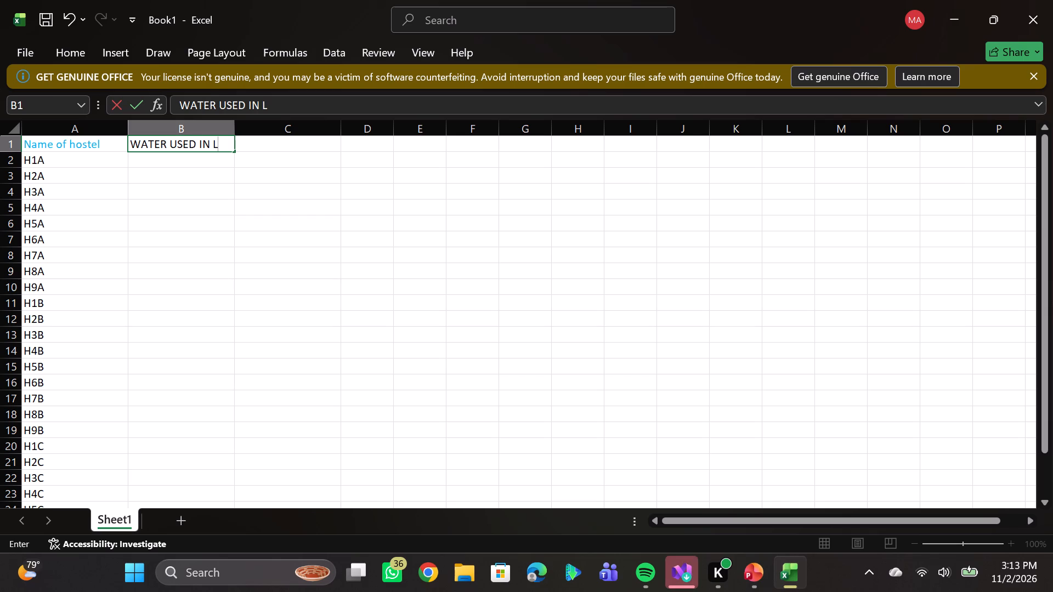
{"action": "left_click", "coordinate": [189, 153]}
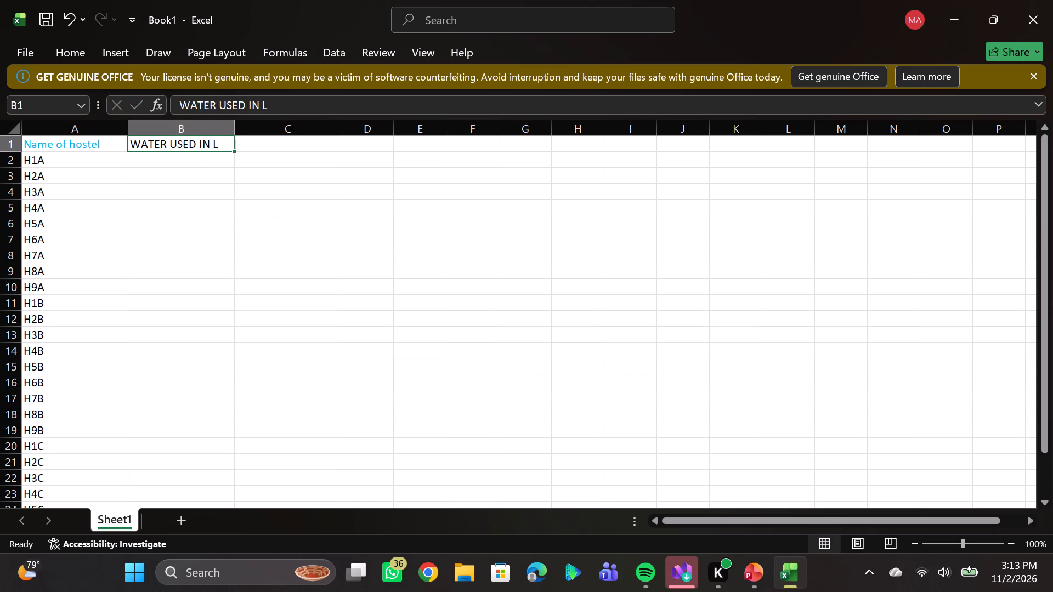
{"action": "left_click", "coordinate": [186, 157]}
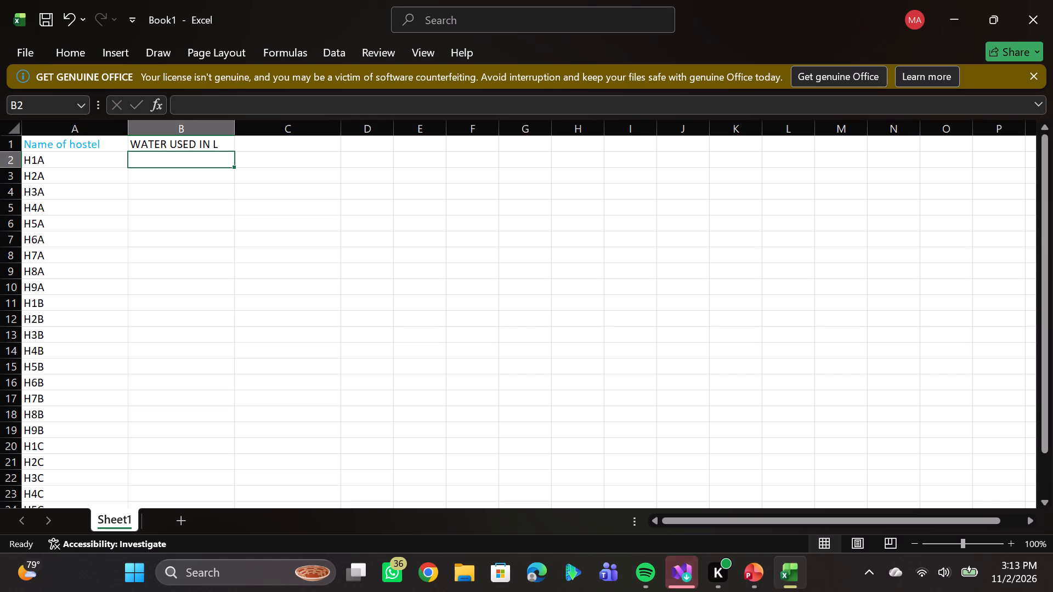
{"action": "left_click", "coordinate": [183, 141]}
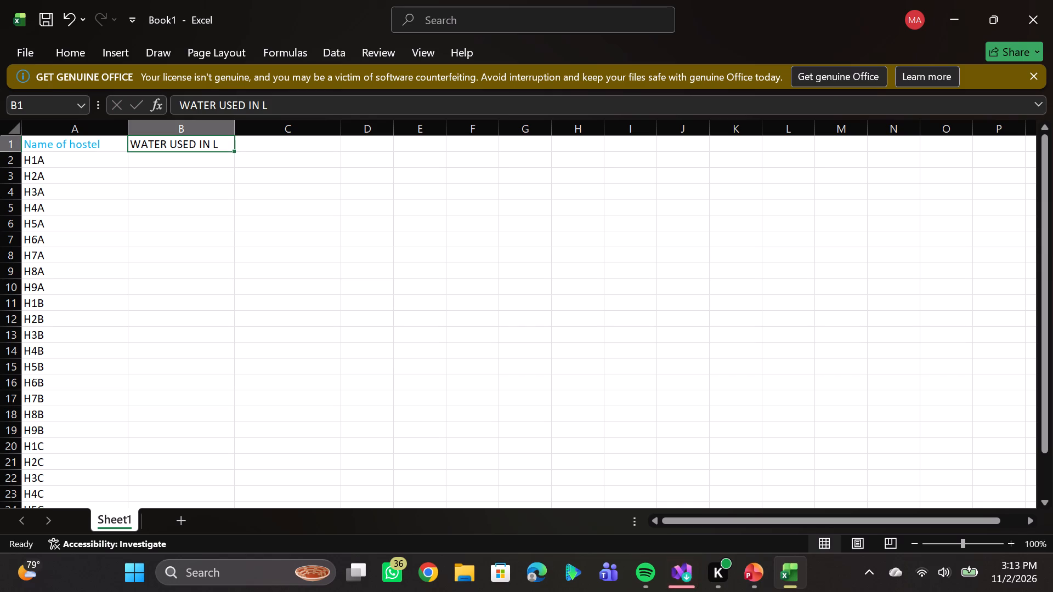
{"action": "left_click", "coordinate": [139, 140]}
Enter a water usage of 20 for hostel H1A in cell B2.
{"action": "left_click", "coordinate": [146, 160]}
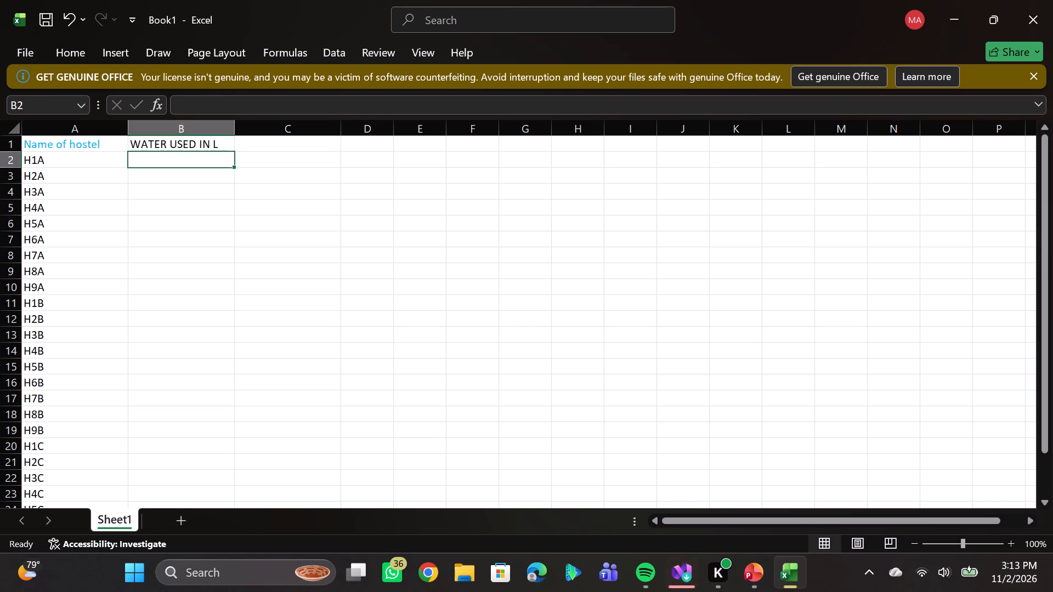
{"action": "key", "text": "2"}
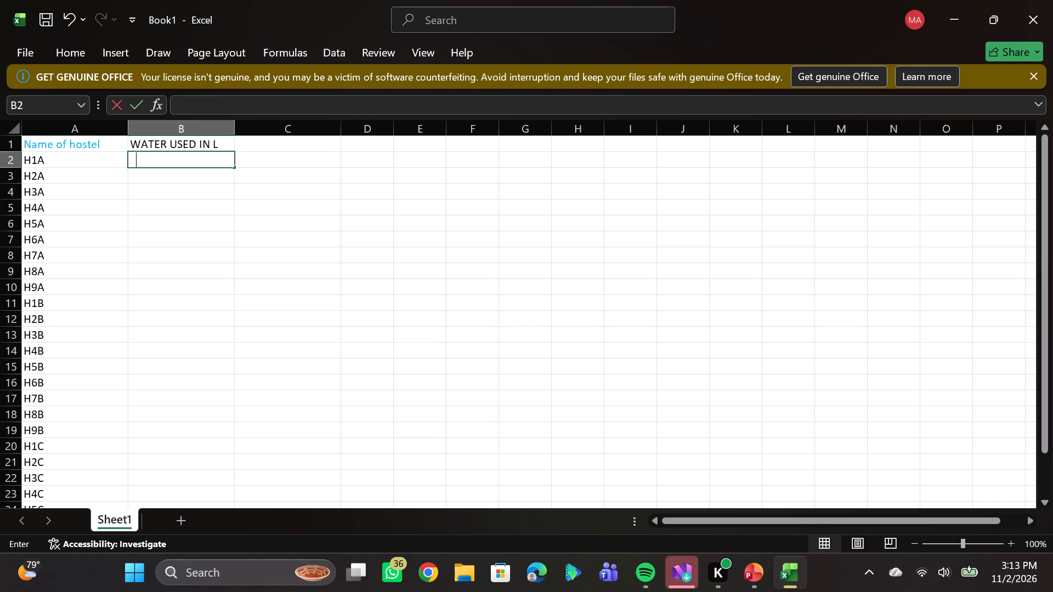
{"action": "key", "text": "0"}
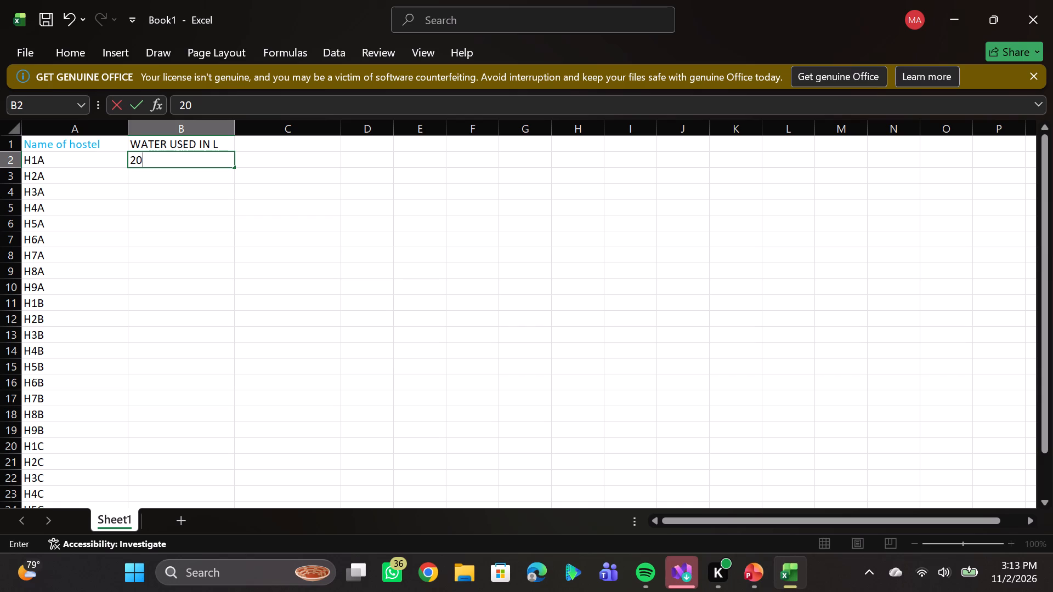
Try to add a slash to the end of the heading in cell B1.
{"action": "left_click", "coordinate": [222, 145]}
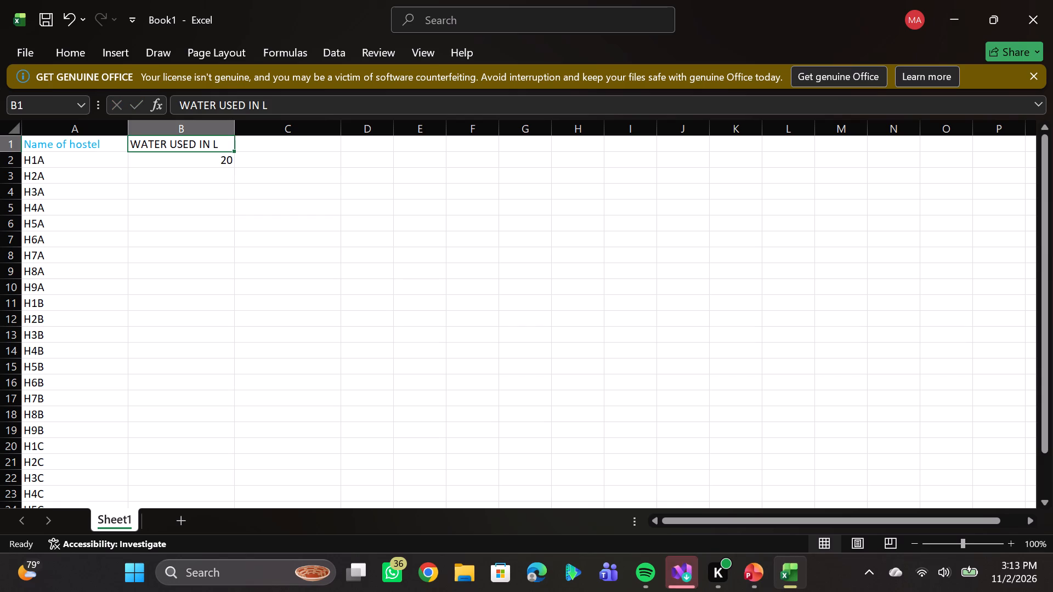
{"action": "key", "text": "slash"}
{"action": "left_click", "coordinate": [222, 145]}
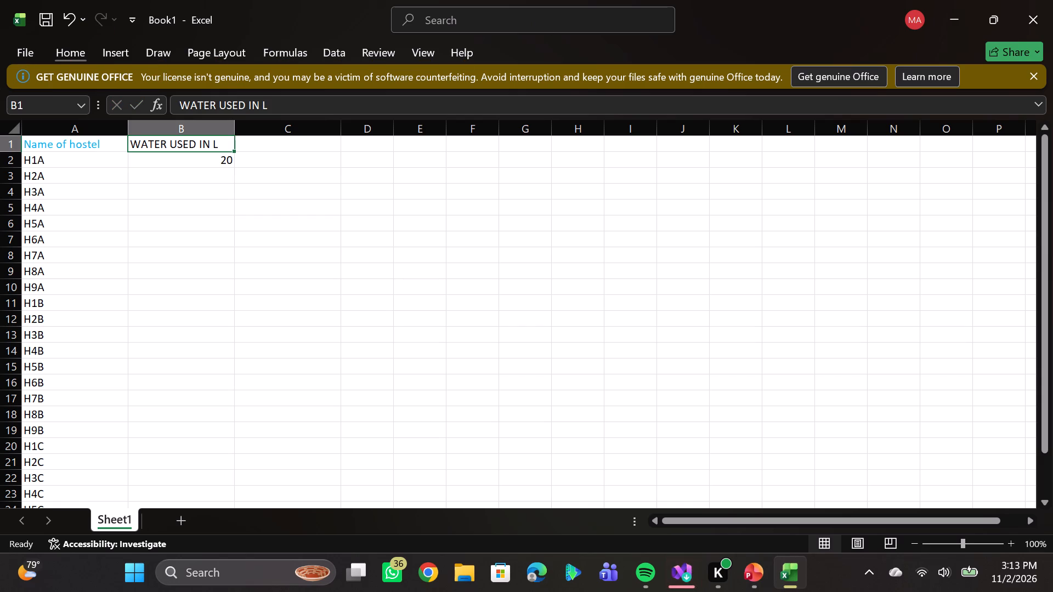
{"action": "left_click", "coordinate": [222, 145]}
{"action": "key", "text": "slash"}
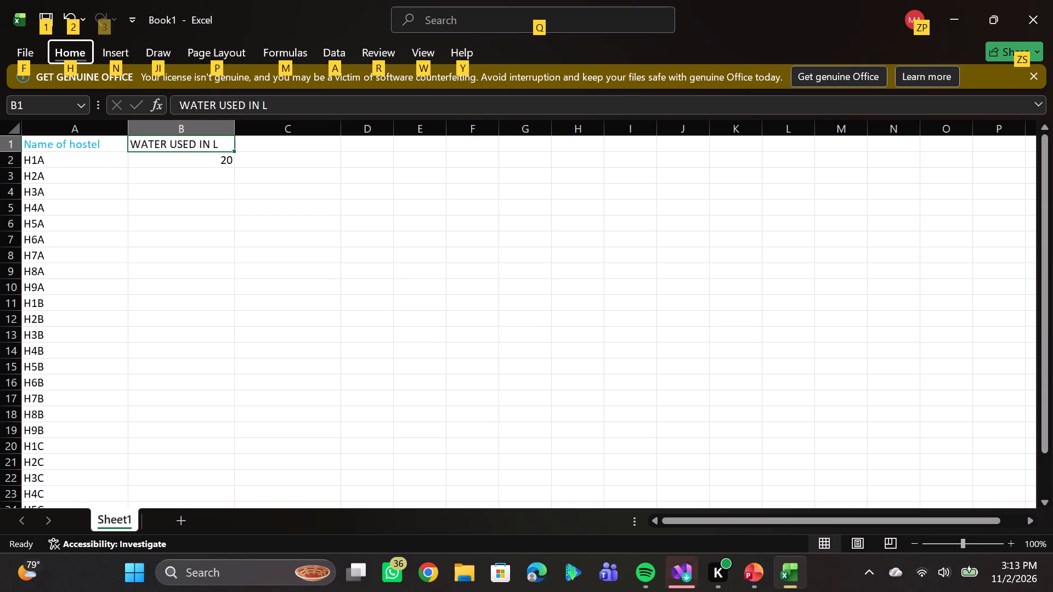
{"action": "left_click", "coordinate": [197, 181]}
Retype the heading in cell B1 as "WATER USED IN L/D".
{"action": "left_click", "coordinate": [183, 141]}
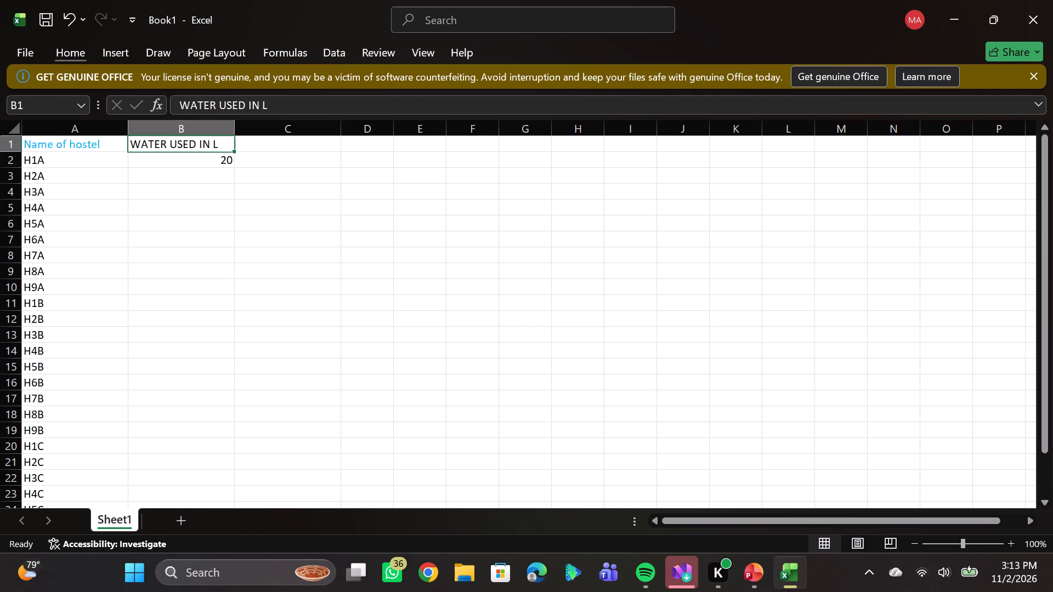
{"action": "key", "text": "k"}
{"action": "key", "text": "backslash"}
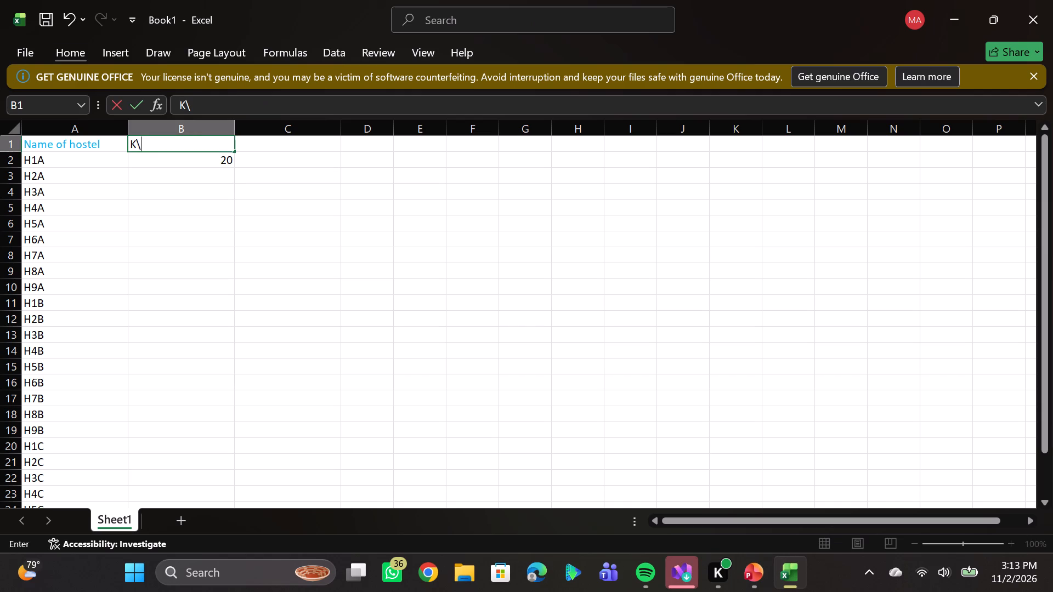
{"action": "key", "text": "BackSpace"}
{"action": "key", "text": "BackSpace"}
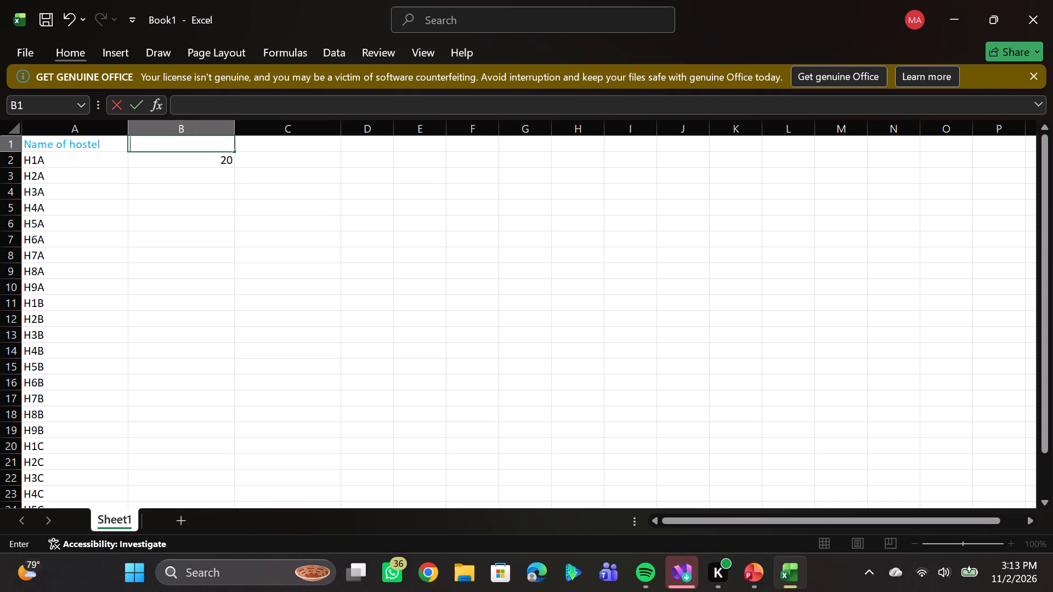
{"action": "type", "text": "WA"}
{"action": "type", "text": "TRE"}
{"action": "key", "text": "BackSpace"}
{"action": "key", "text": "BackSpace"}
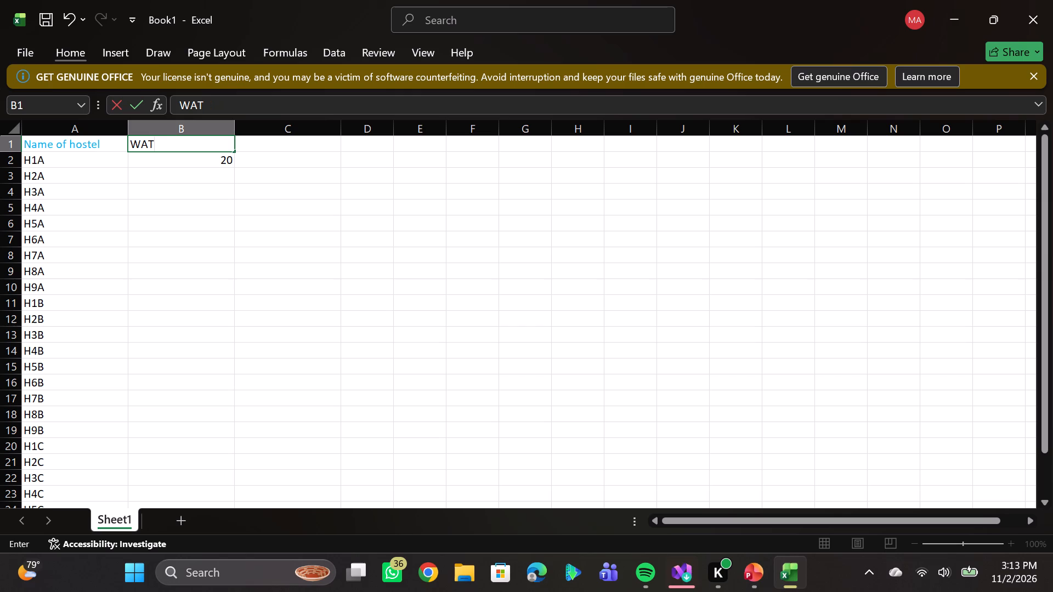
{"action": "type", "text": "ER USED"}
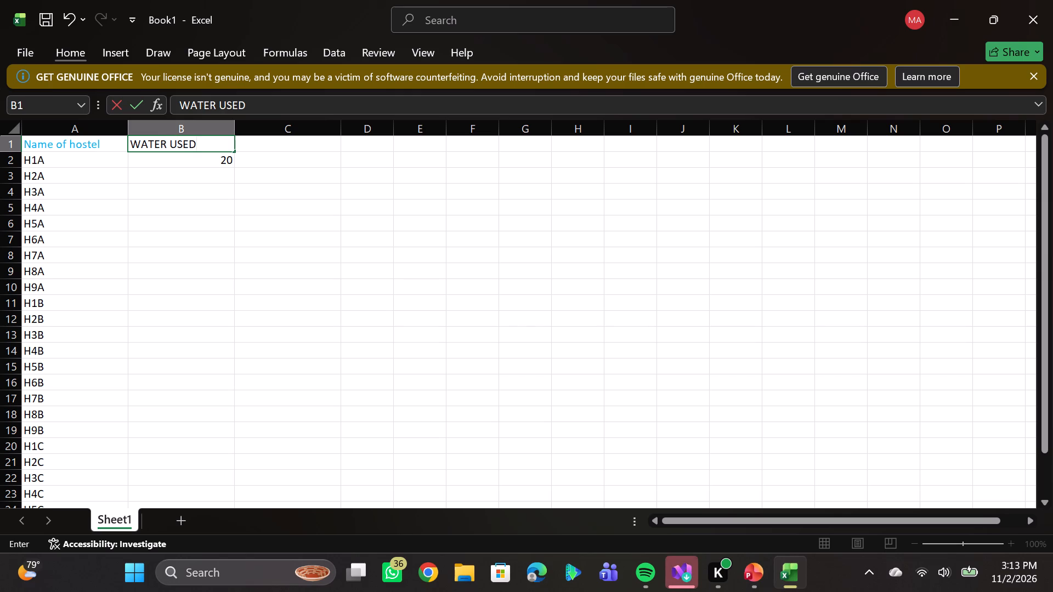
{"action": "key", "text": "space"}
{"action": "type", "text": "IN"}
{"action": "key", "text": "space"}
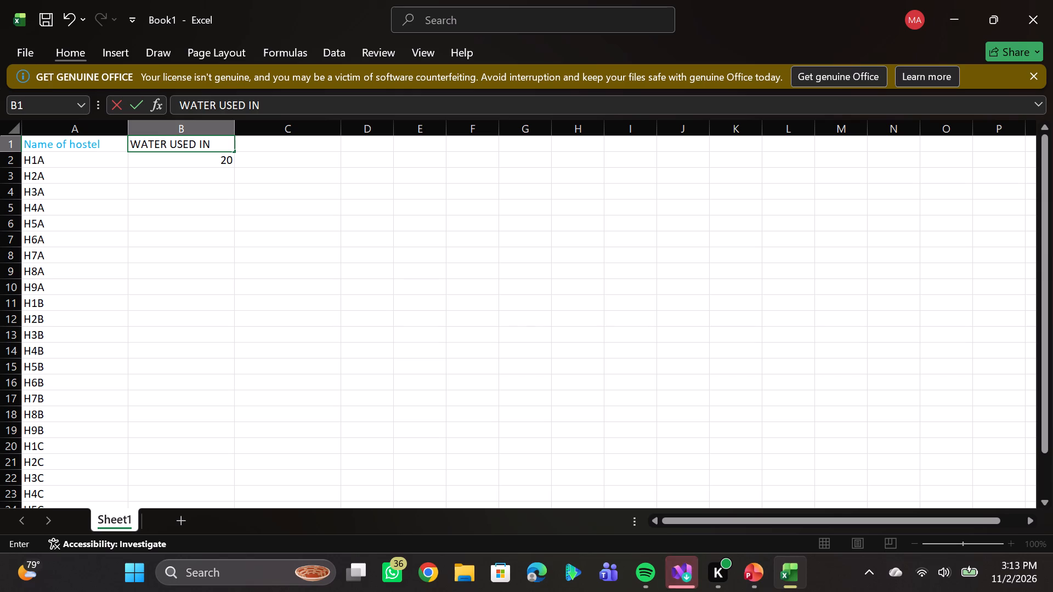
{"action": "key", "text": "l"}
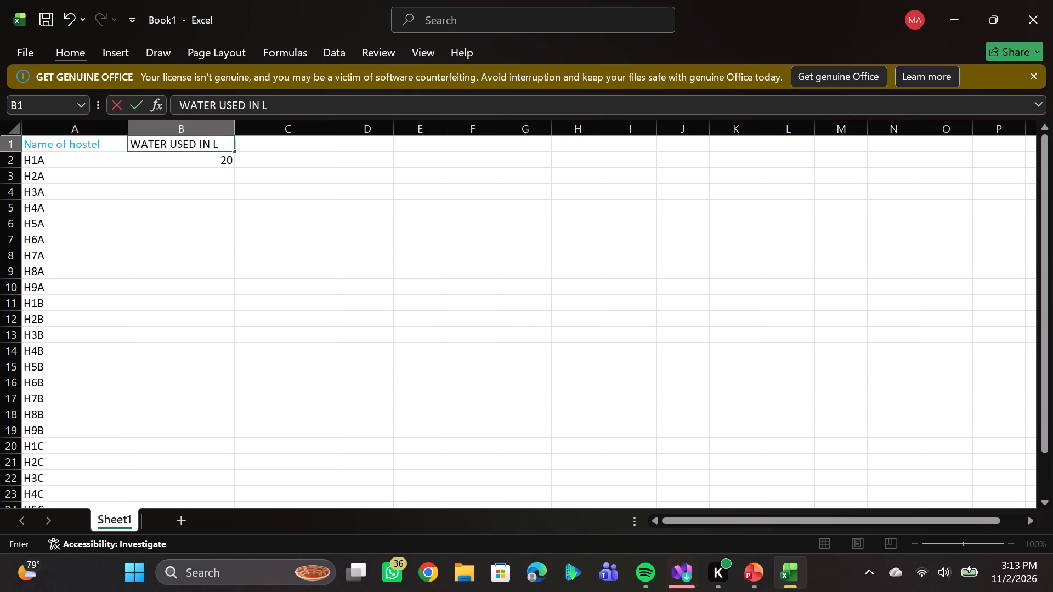
{"action": "key", "text": "slash"}
{"action": "key", "text": "d"}
{"action": "left_click", "coordinate": [167, 165]}
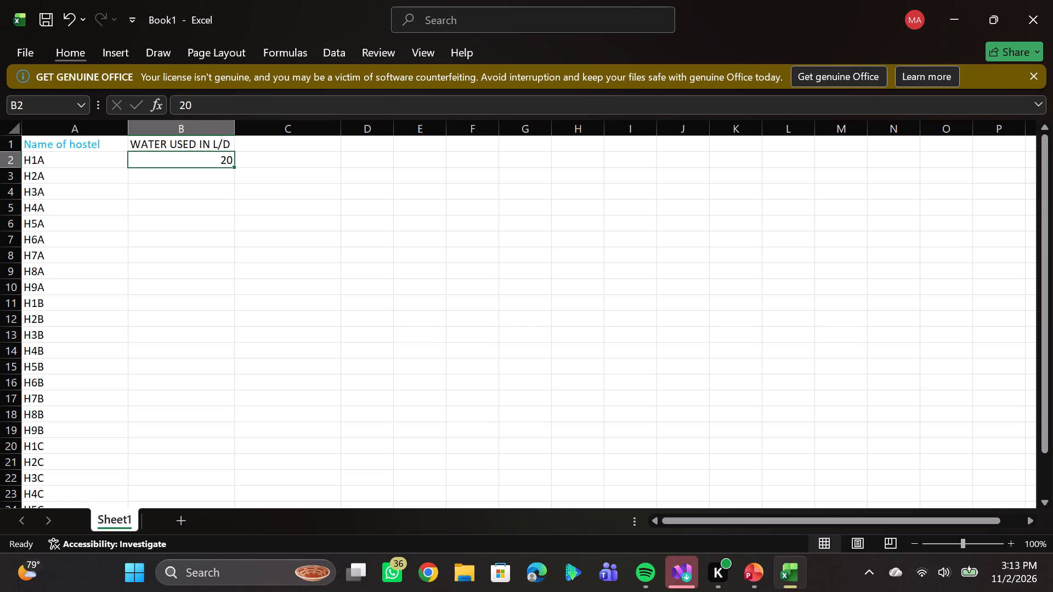
Enter water usage values of 17 for H2A and 18 for H3A in cells B3 and B4.
{"action": "left_click", "coordinate": [190, 174]}
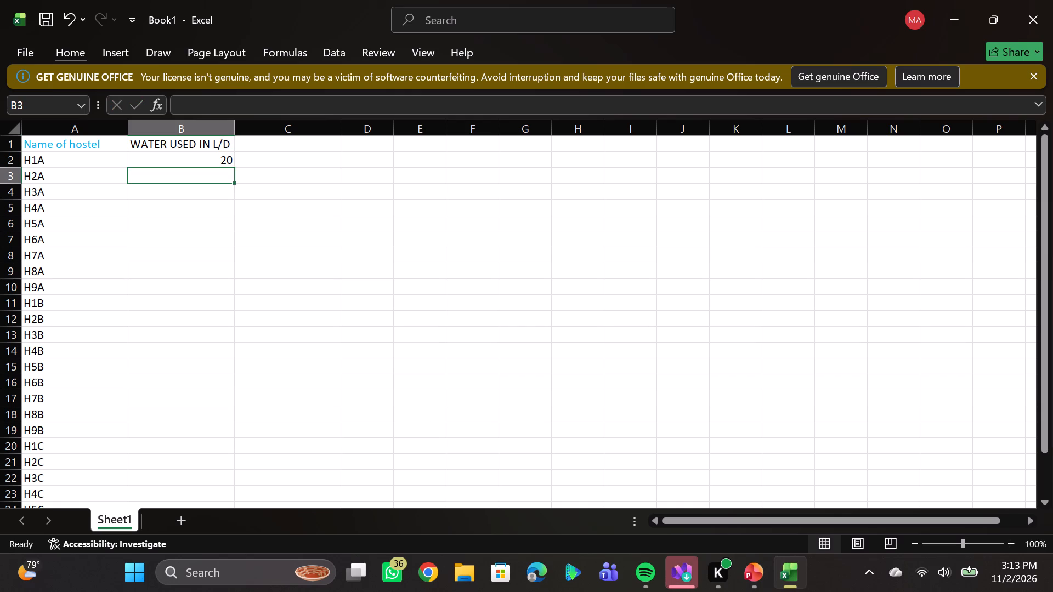
{"action": "type", "text": "17"}
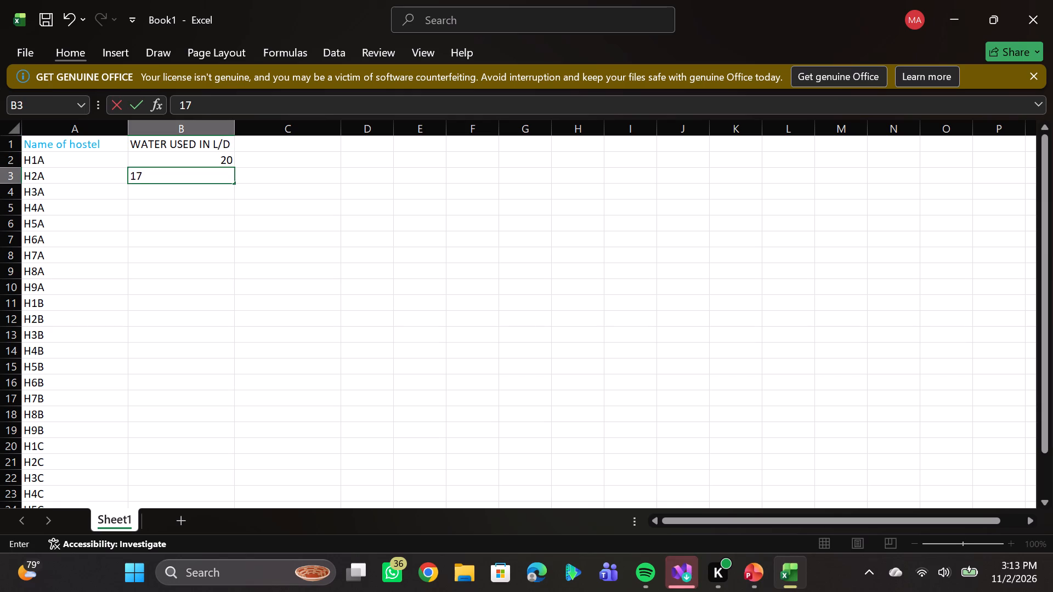
{"action": "key", "text": "Return"}
{"action": "type", "text": "18"}
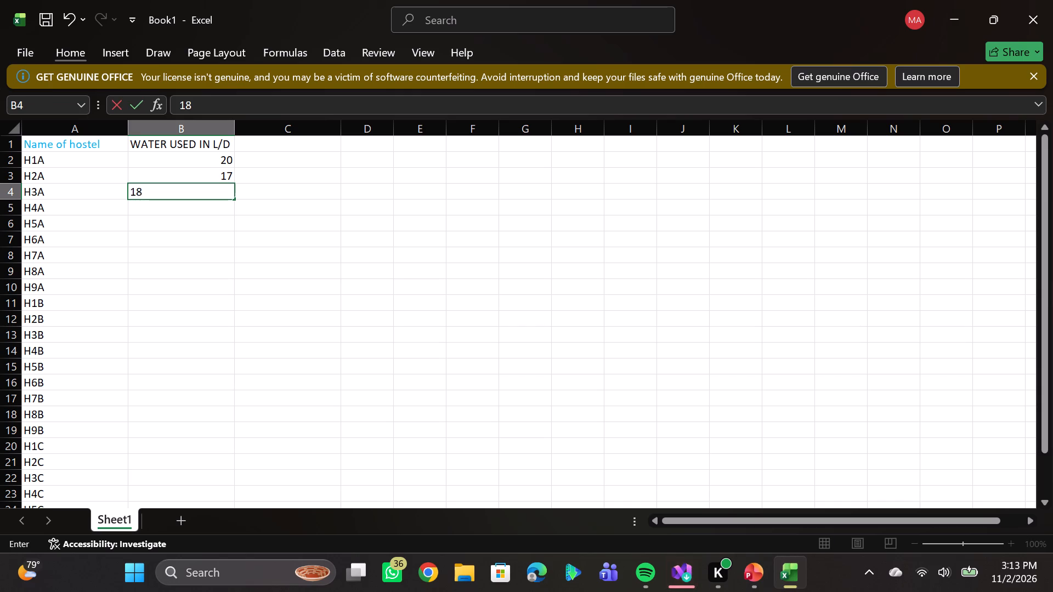
{"action": "key", "text": "Return"}
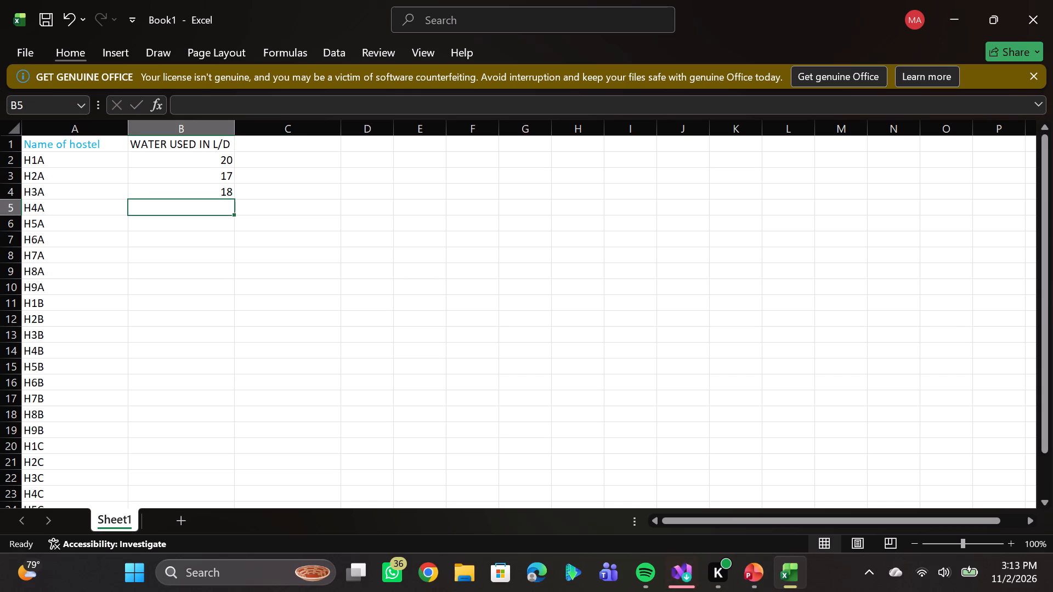
Enter water usage values of 23, 24, 14, 15, 7 and 8 for hostels H4A to H9A in cells B5 to B10.
{"action": "type", "text": "23"}
{"action": "key", "text": "Return"}
{"action": "type", "text": "24"}
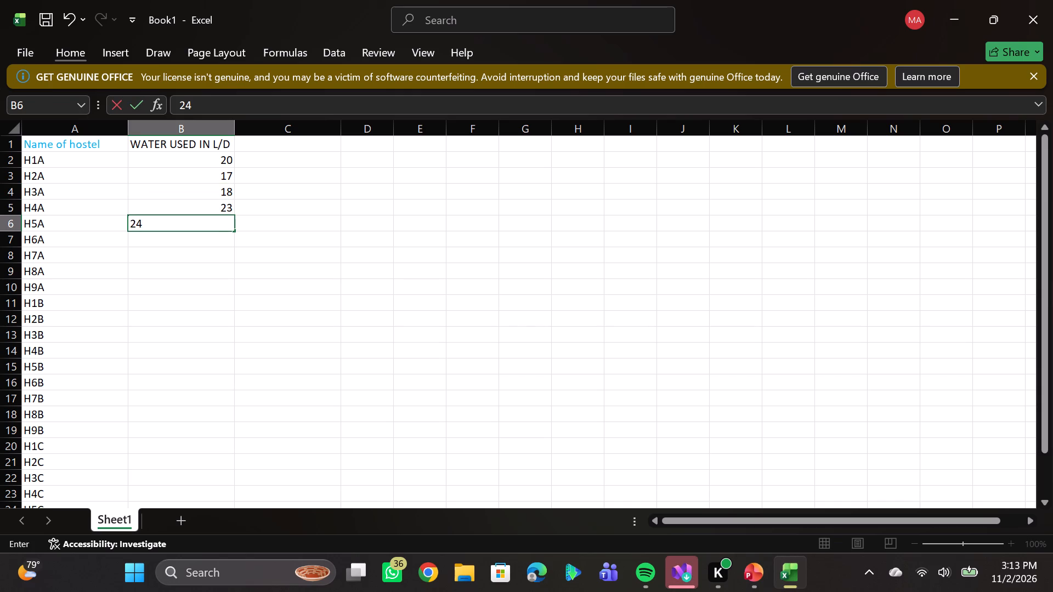
{"action": "key", "text": "Return"}
{"action": "type", "text": "14"}
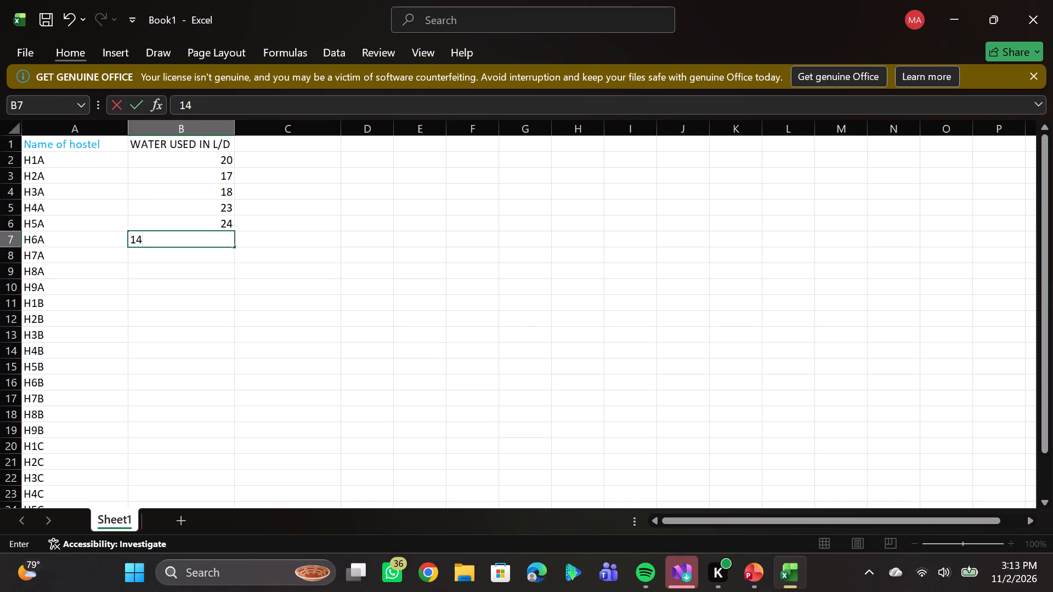
{"action": "key", "text": "Return"}
{"action": "type", "text": "15"}
{"action": "key", "text": "Return"}
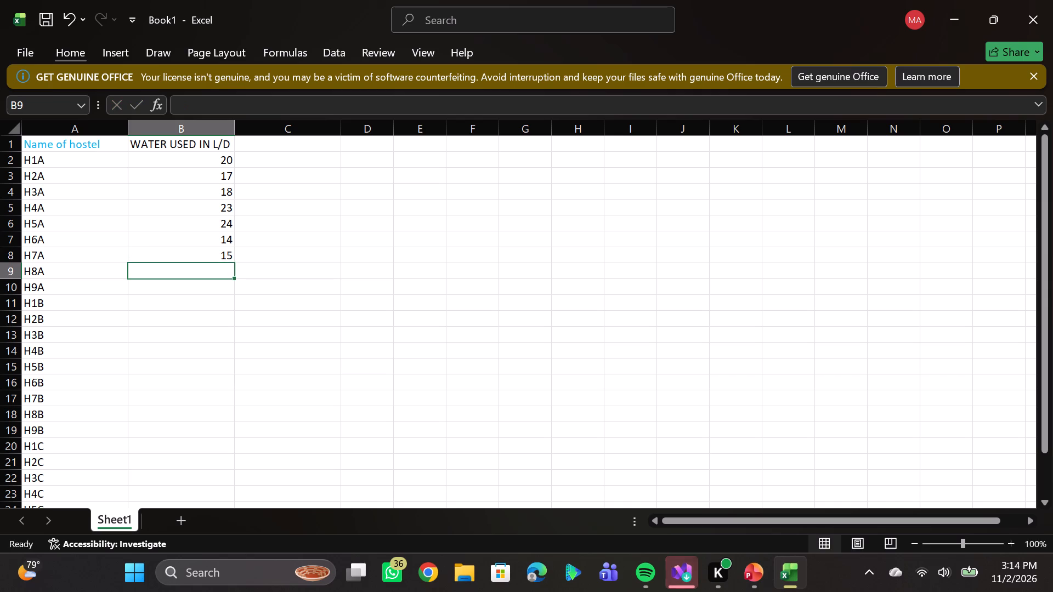
{"action": "key", "text": "7"}
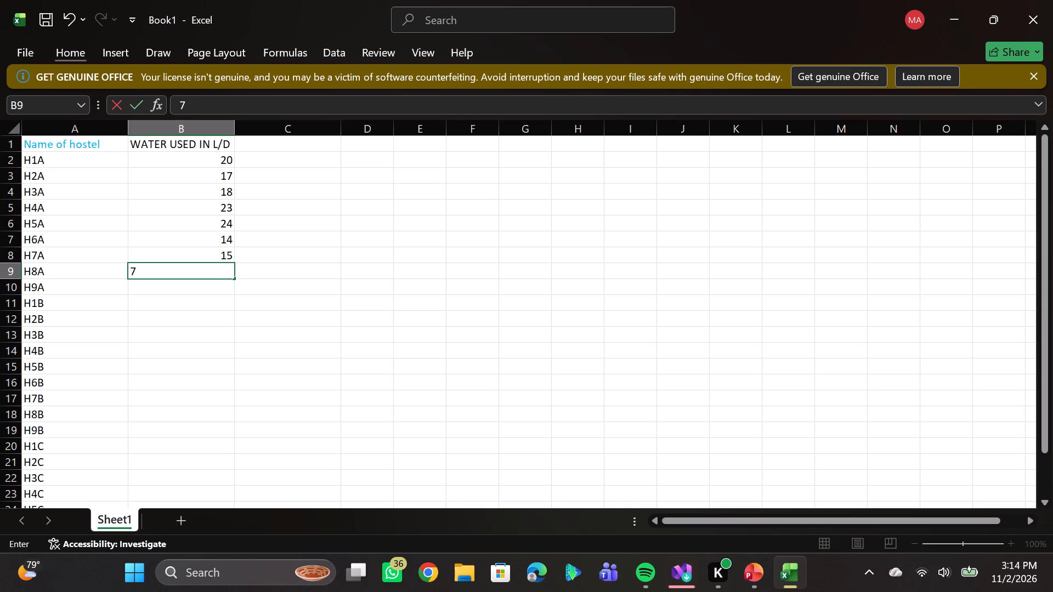
{"action": "key", "text": "Return"}
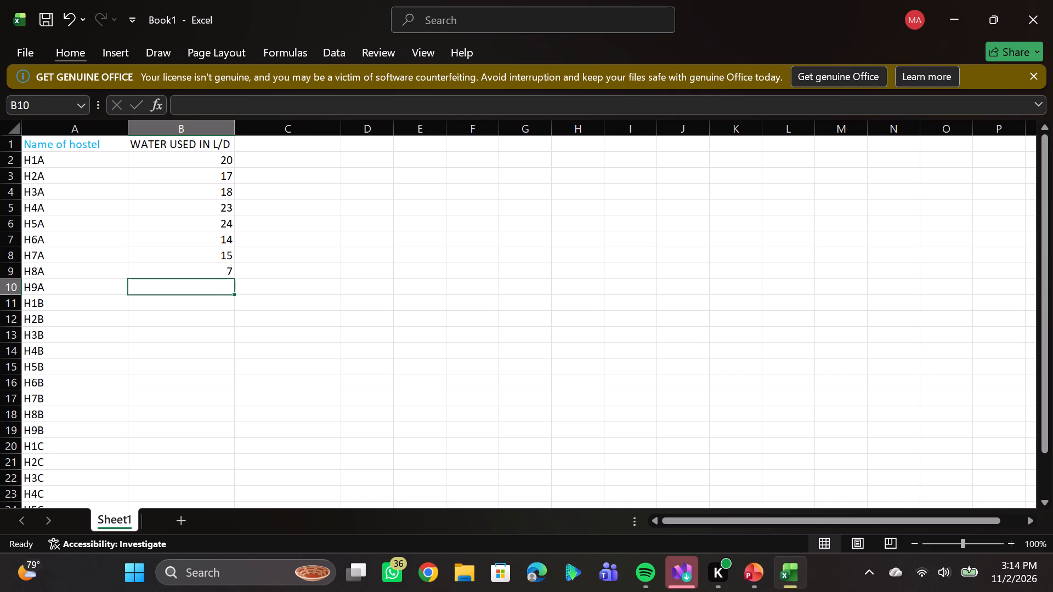
{"action": "key", "text": "8"}
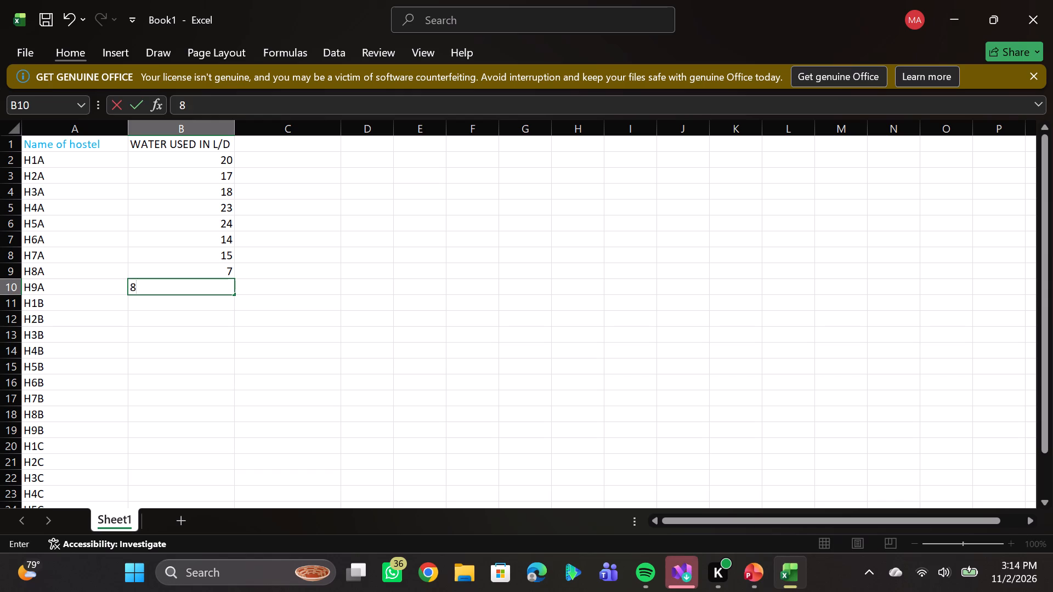
{"action": "key", "text": "Return"}
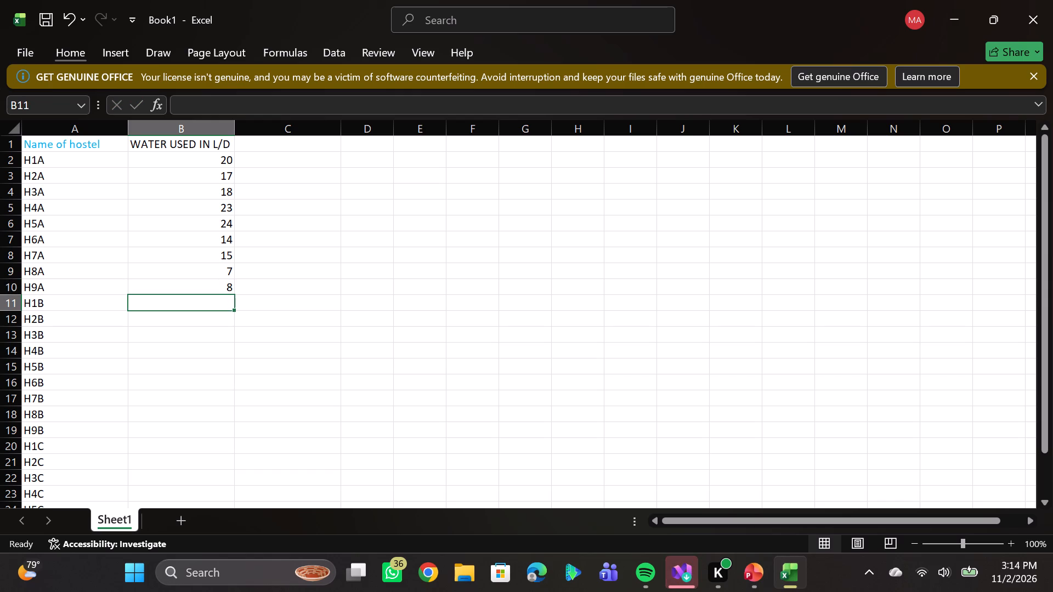
Enter water usage values of 34, 28, 29 and 24 for hostels H1B to H4B in cells B11 to B14.
{"action": "type", "text": "34"}
{"action": "key", "text": "Return"}
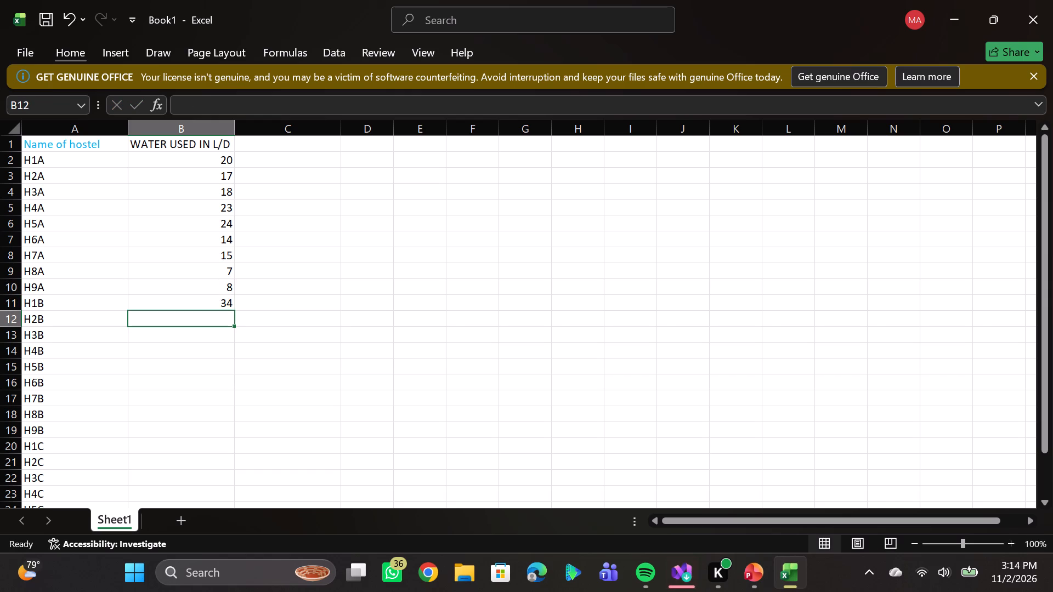
{"action": "type", "text": "28"}
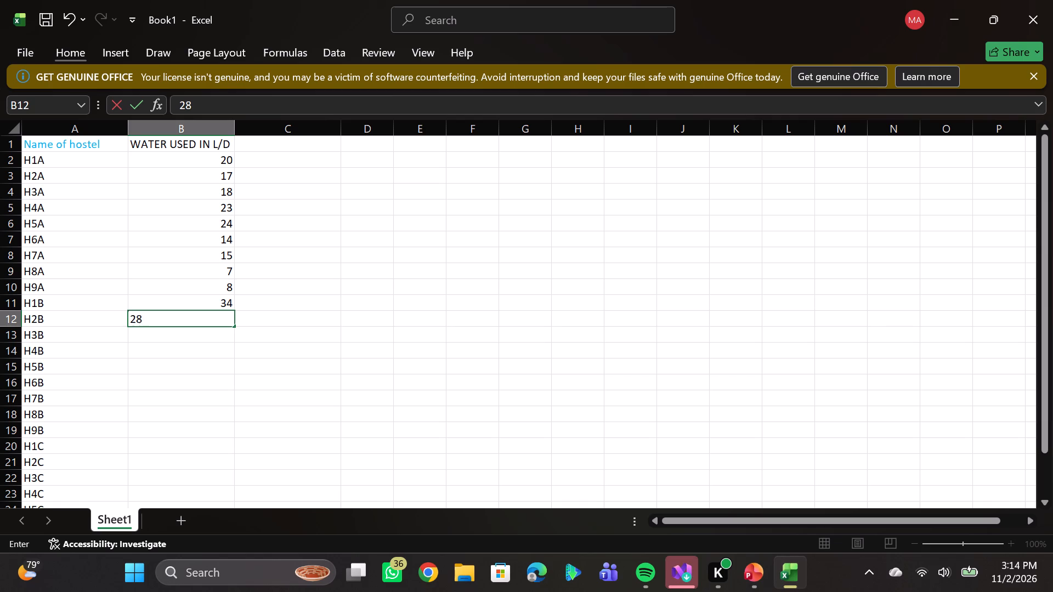
{"action": "key", "text": "Return"}
{"action": "type", "text": "29"}
{"action": "key", "text": "Return"}
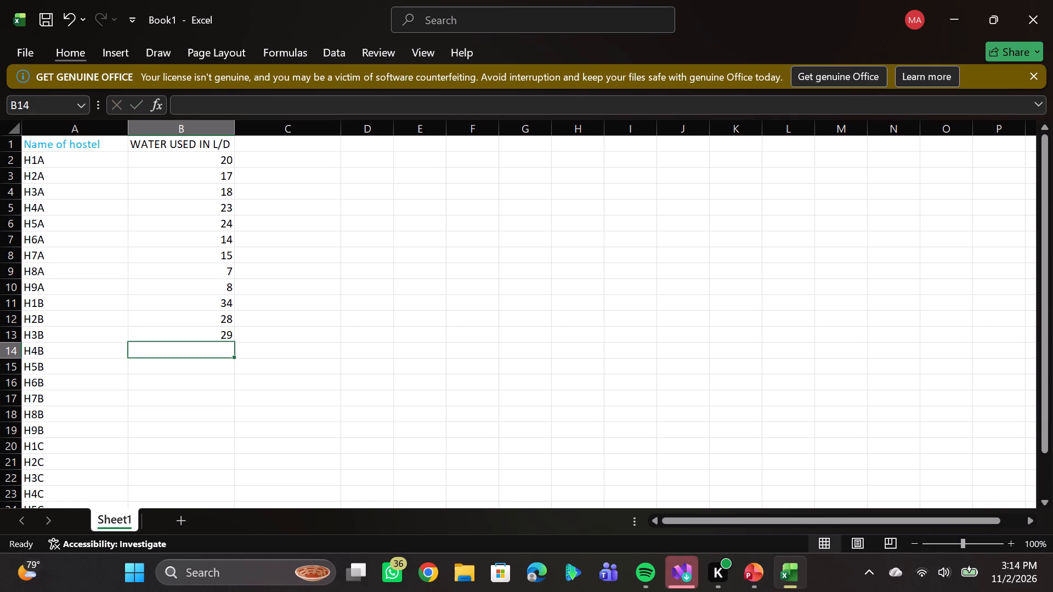
{"action": "type", "text": "24"}
{"action": "key", "text": "Return"}
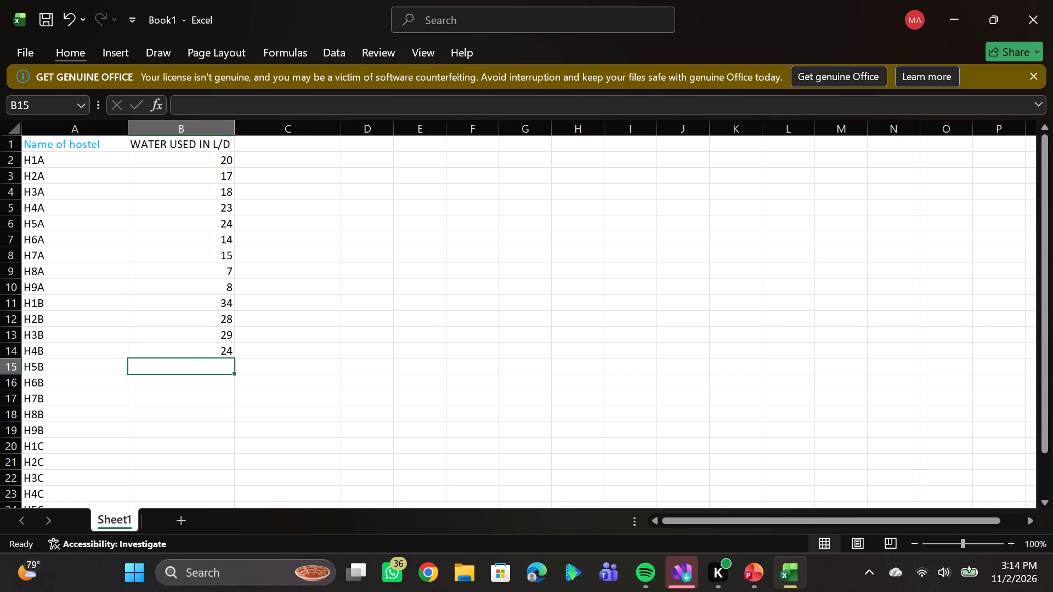
Enter water usage values of 26, 27, 15, 13 and 124 for hostels H5B to H9B in cells B15 to B19.
{"action": "type", "text": "26"}
{"action": "key", "text": "Return"}
{"action": "type", "text": "27"}
{"action": "key", "text": "Return"}
{"action": "type", "text": "15"}
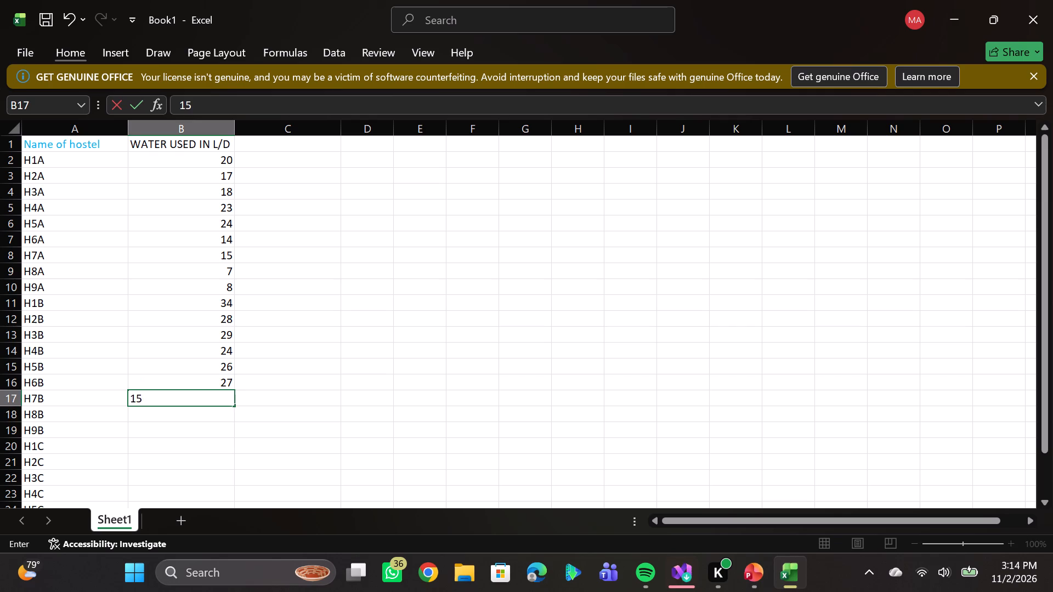
{"action": "key", "text": "Return"}
{"action": "type", "text": "13"}
{"action": "key", "text": "Return"}
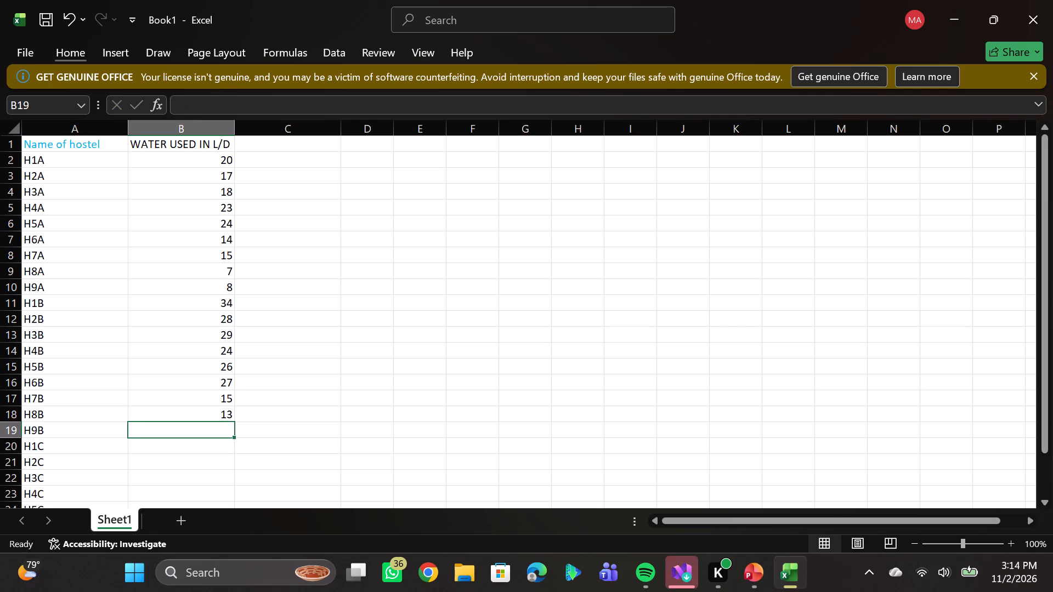
{"action": "type", "text": "124"}
{"action": "key", "text": "Return"}
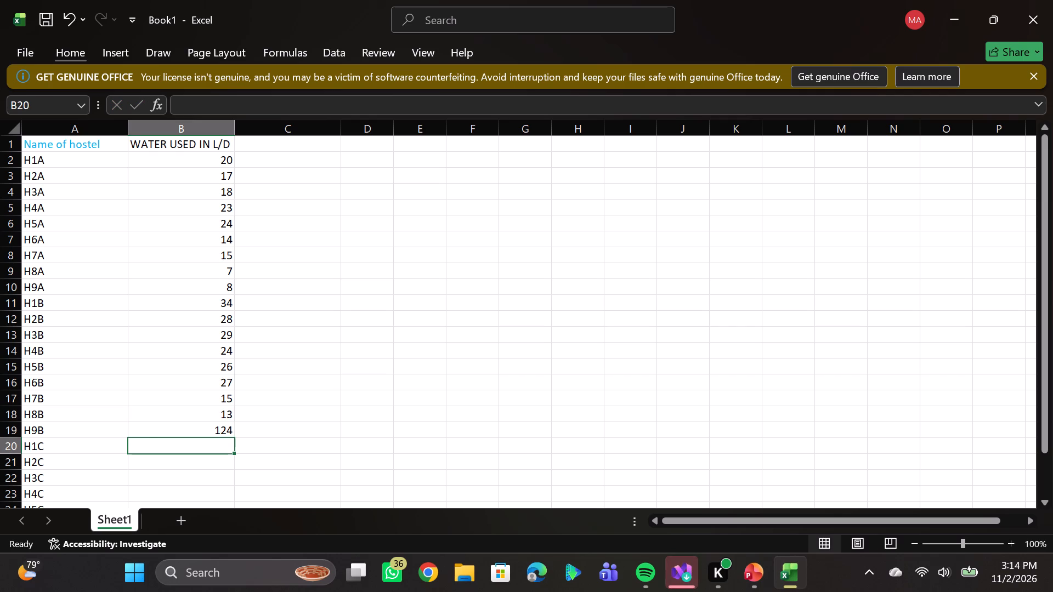
Enter water usage values of 16, 16, 56, 74, 75, 74 and 74 for hostels H1C to H7C in cells B20 to B26.
{"action": "type", "text": "16"}
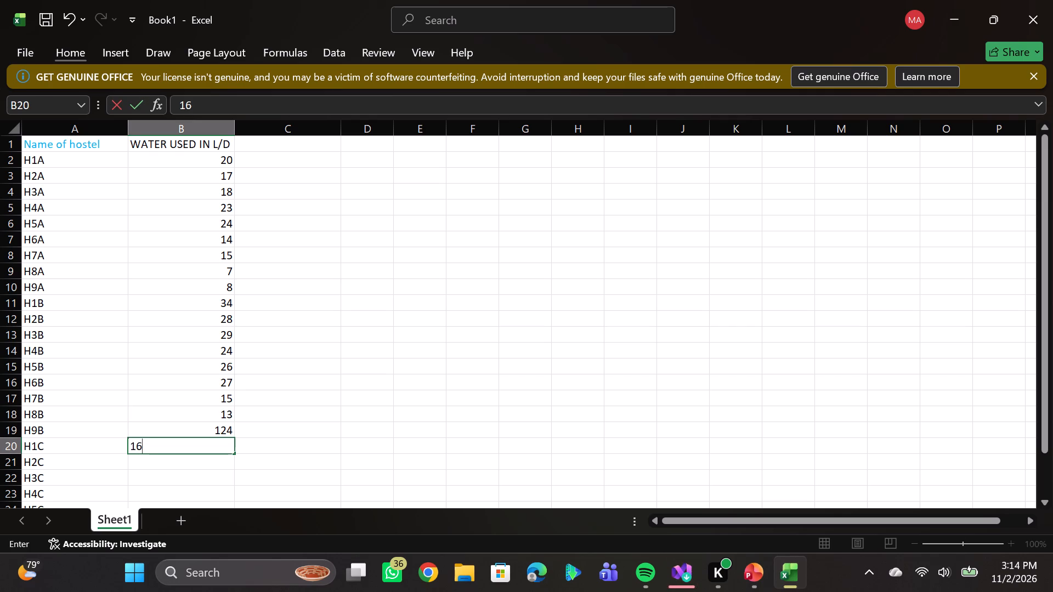
{"action": "key", "text": "Return"}
{"action": "type", "text": "16"}
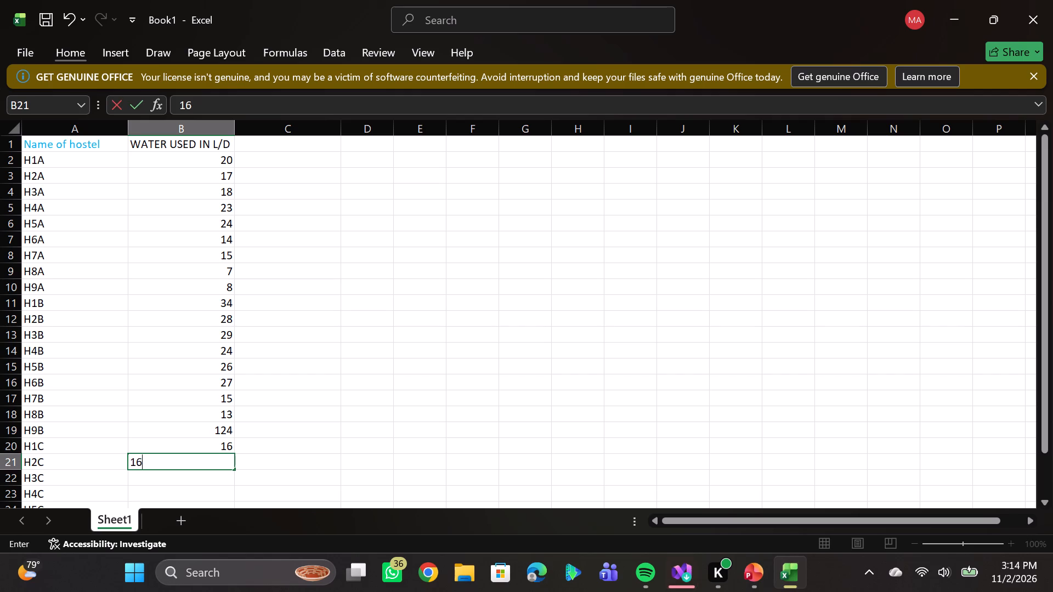
{"action": "key", "text": "Return"}
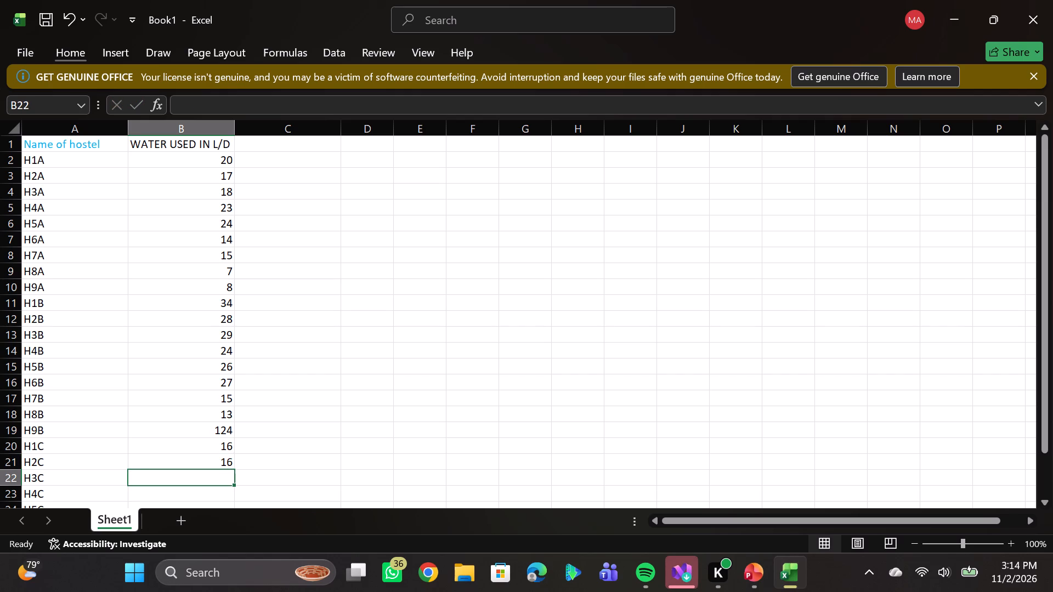
{"action": "type", "text": "56"}
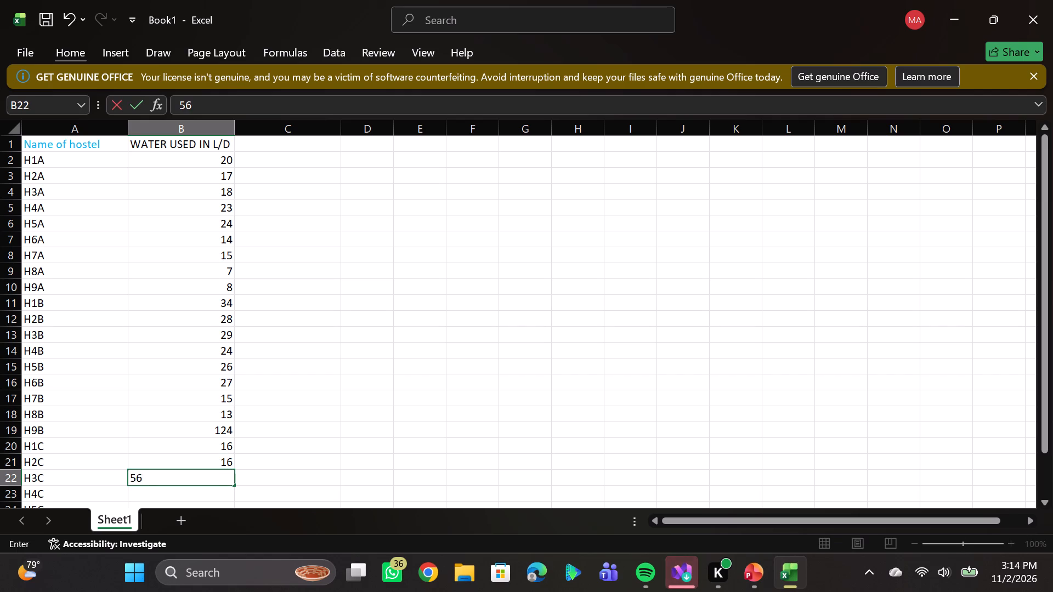
{"action": "key", "text": "Return"}
{"action": "type", "text": "74"}
{"action": "key", "text": "Return"}
{"action": "type", "text": "75"}
{"action": "key", "text": "Return"}
{"action": "type", "text": "74"}
{"action": "key", "text": "Return"}
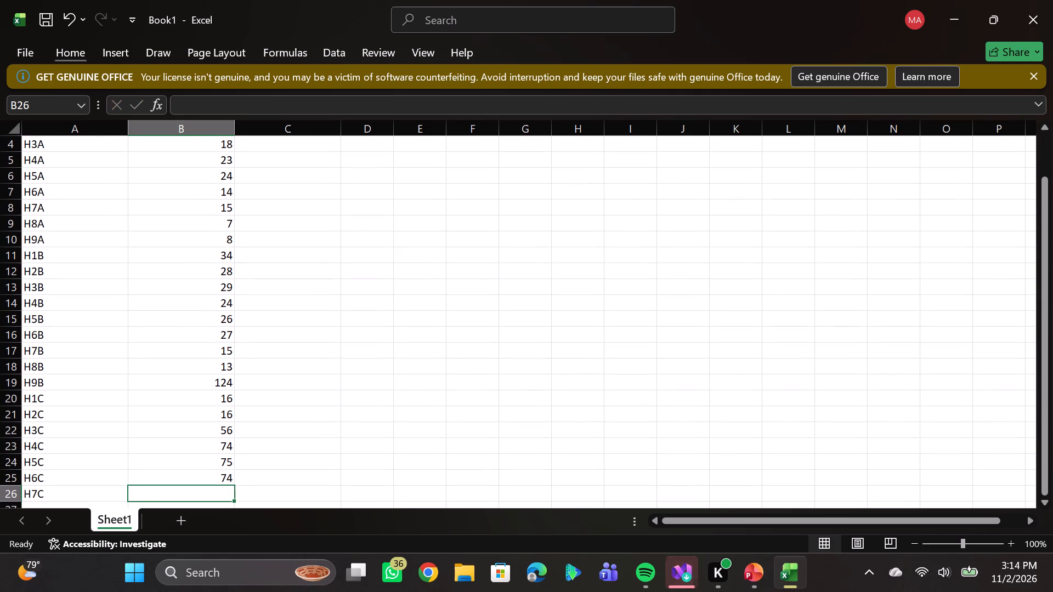
{"action": "type", "text": "74"}
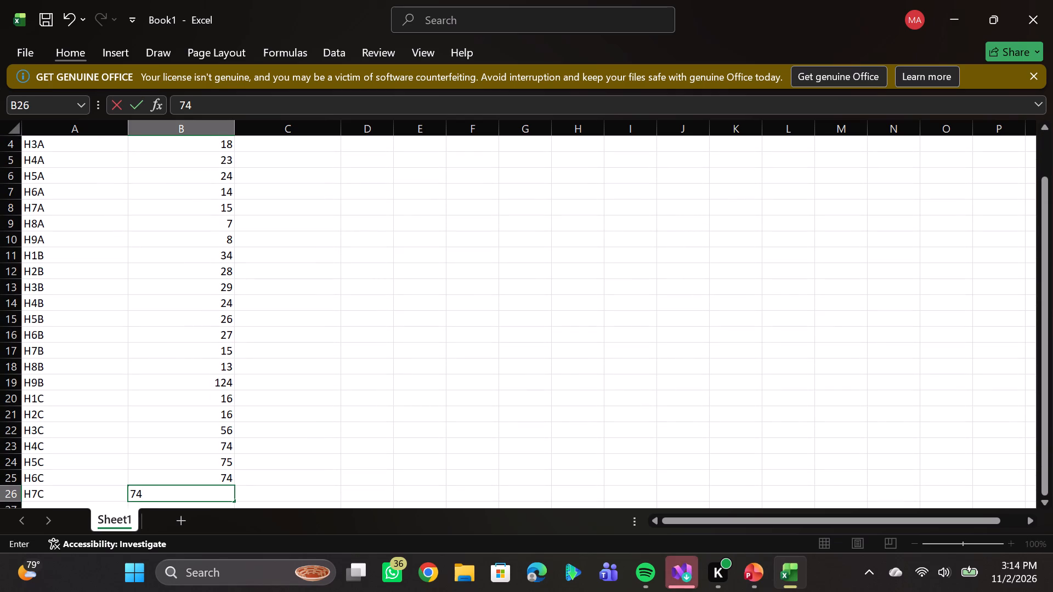
Change the water usage values to 67 for H4C, 65 for H6C and 76 for H7C.
{"action": "left_click", "coordinate": [217, 448]}
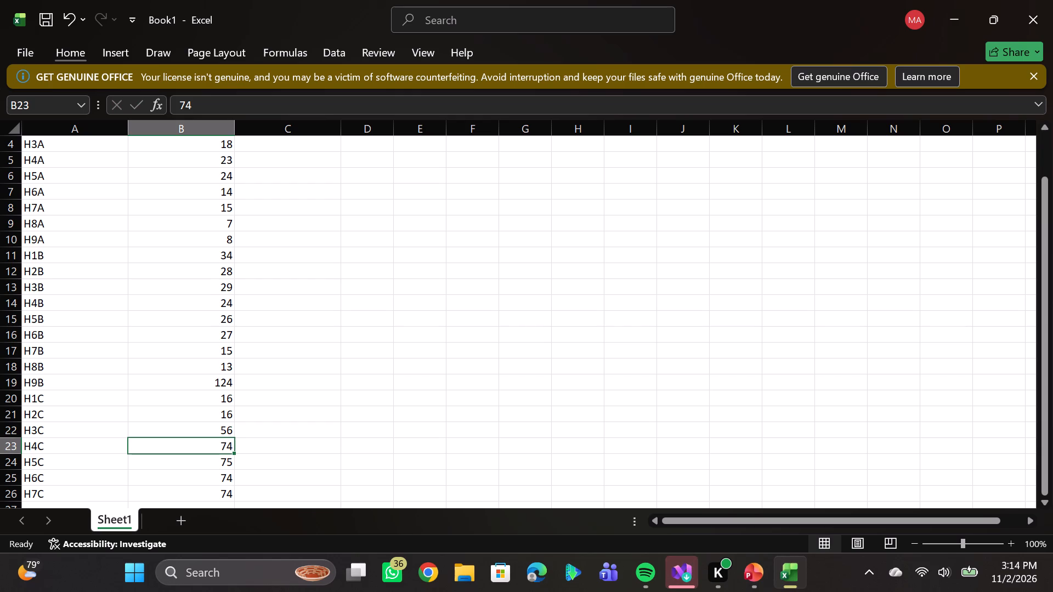
{"action": "type", "text": "67"}
{"action": "key", "text": "Return"}
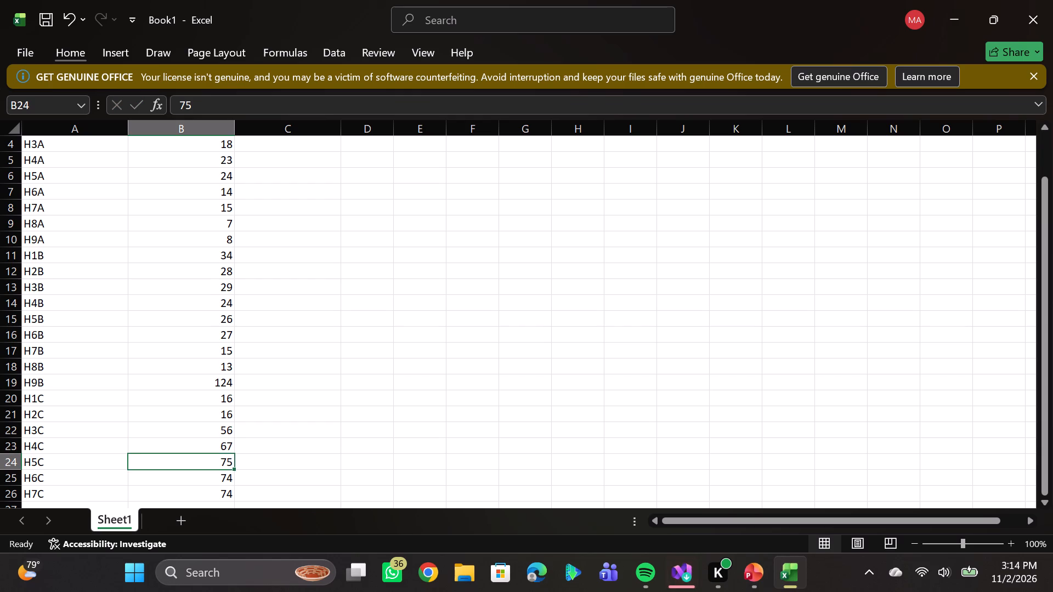
{"action": "left_click", "coordinate": [225, 479]}
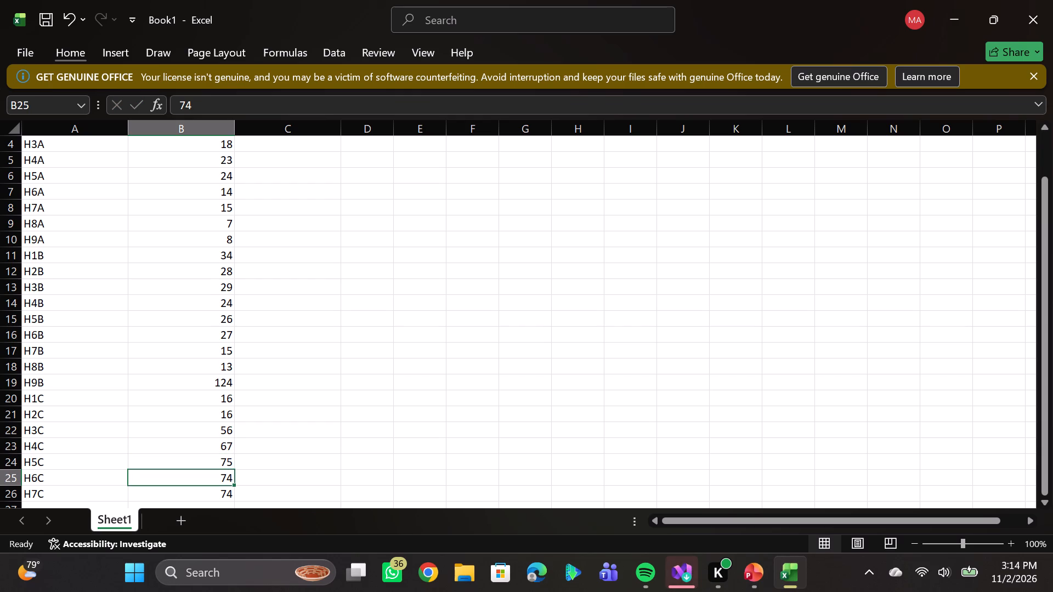
{"action": "type", "text": "65"}
{"action": "key", "text": "Return"}
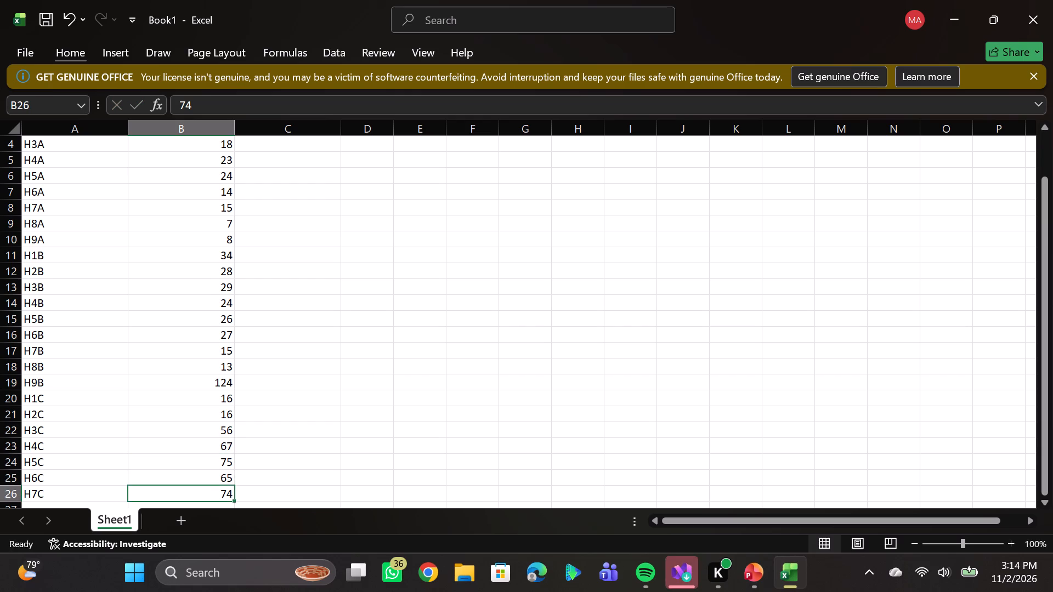
{"action": "type", "text": "76"}
{"action": "key", "text": "Return"}
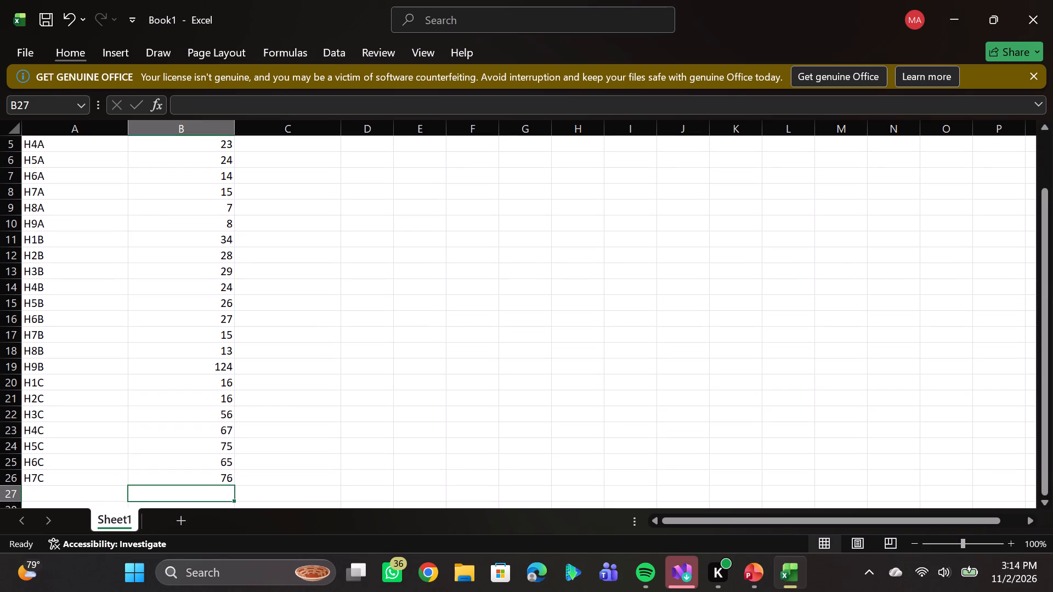
Change the water usage values to 56 for H8A and 87 for H9A in cells B9 and B10.
{"action": "left_click", "coordinate": [232, 208]}
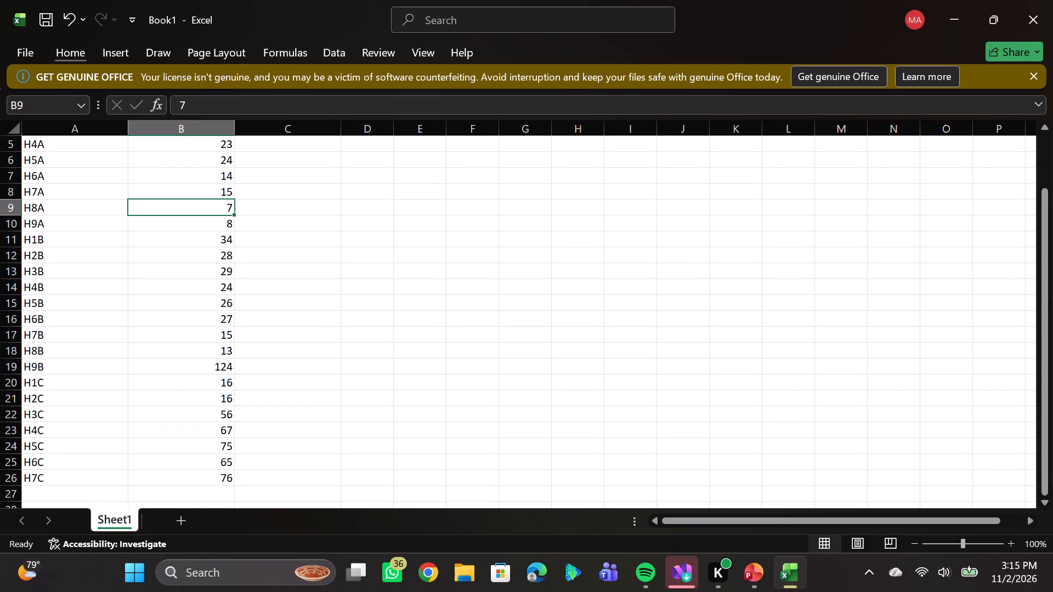
{"action": "type", "text": "76"}
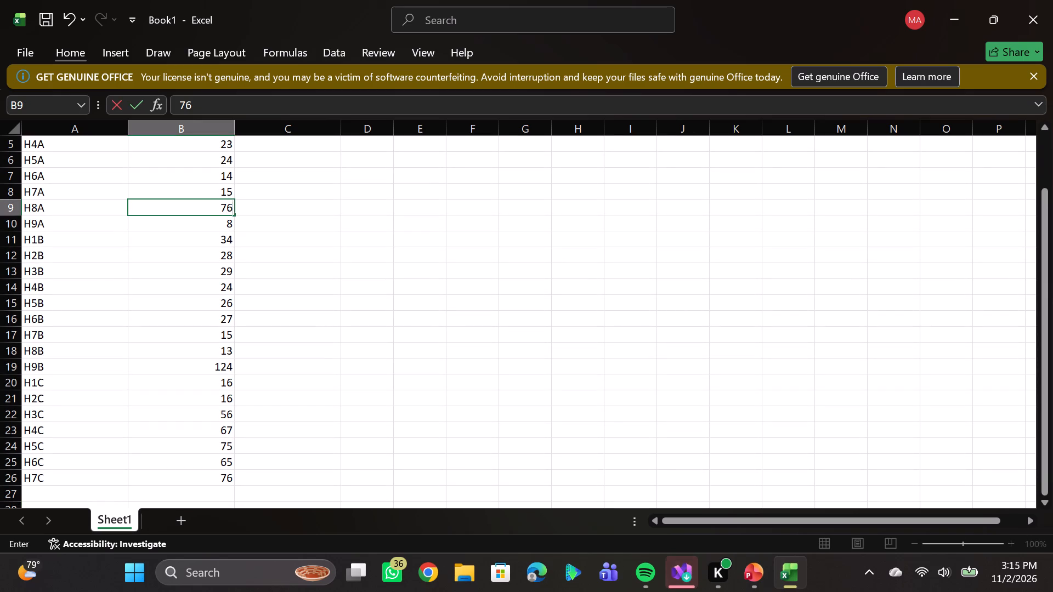
{"action": "key", "text": "7"}
{"action": "key", "text": "BackSpace"}
{"action": "key", "text": "BackSpace"}
{"action": "key", "text": "BackSpace"}
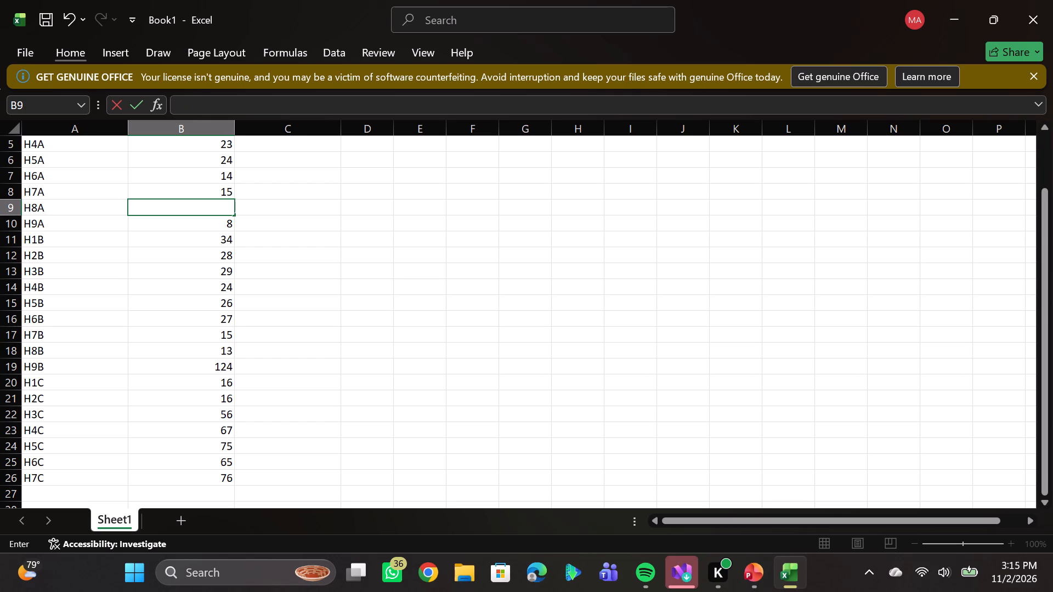
{"action": "type", "text": "56"}
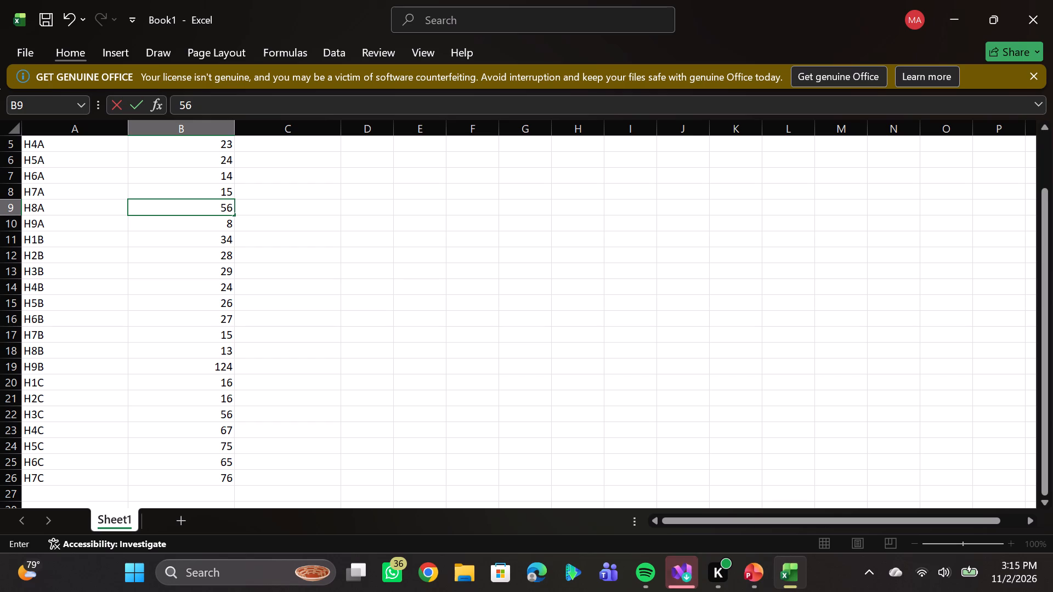
{"action": "left_click", "coordinate": [229, 222]}
{"action": "type", "text": "87"}
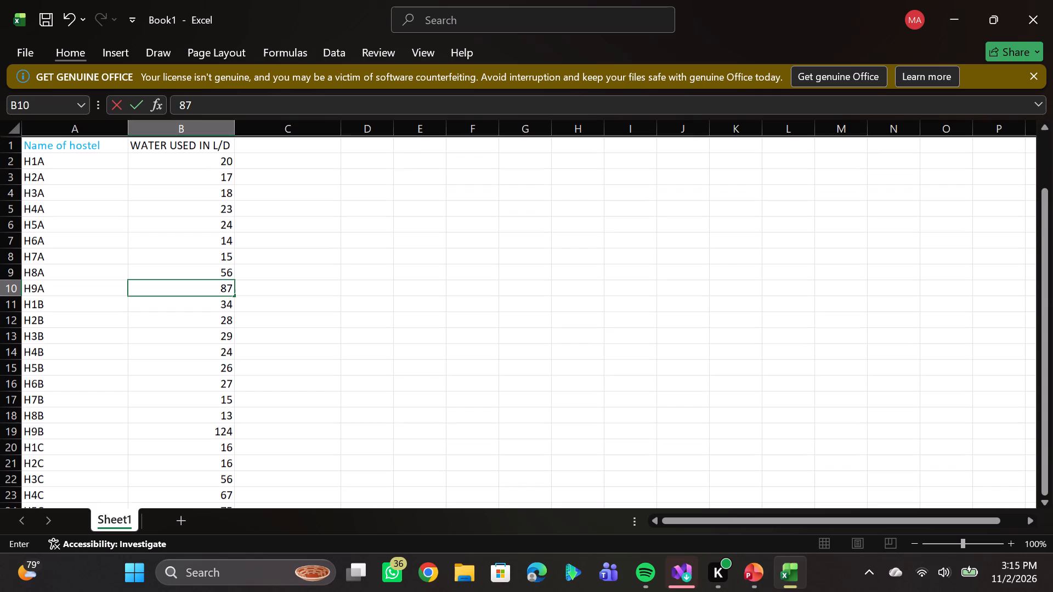
Change the water usage values to 97 for H1A and 57 for H2A in cells B2 and B3.
{"action": "left_click", "coordinate": [229, 163]}
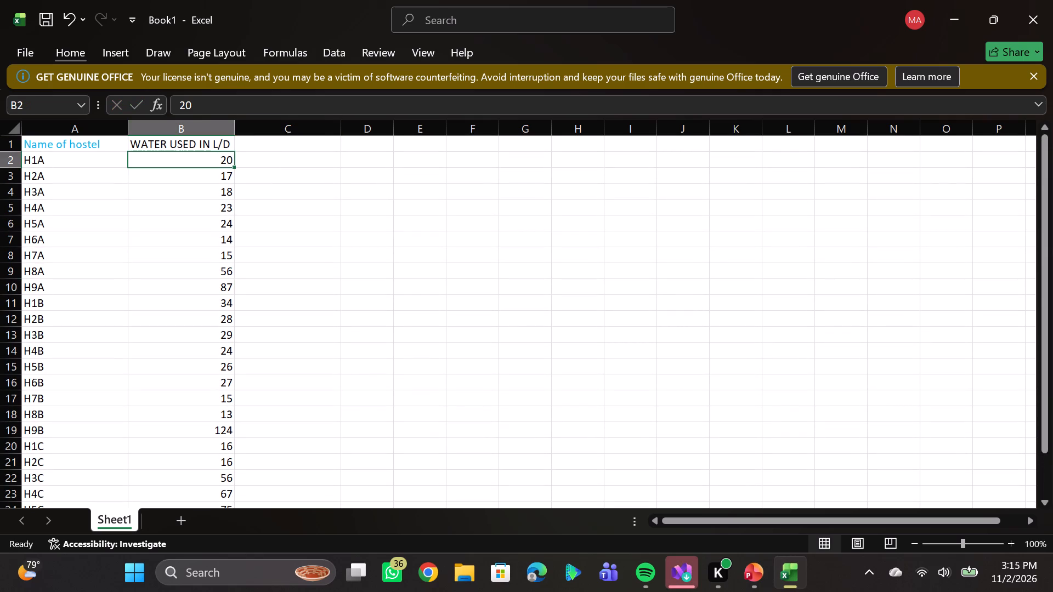
{"action": "type", "text": "97"}
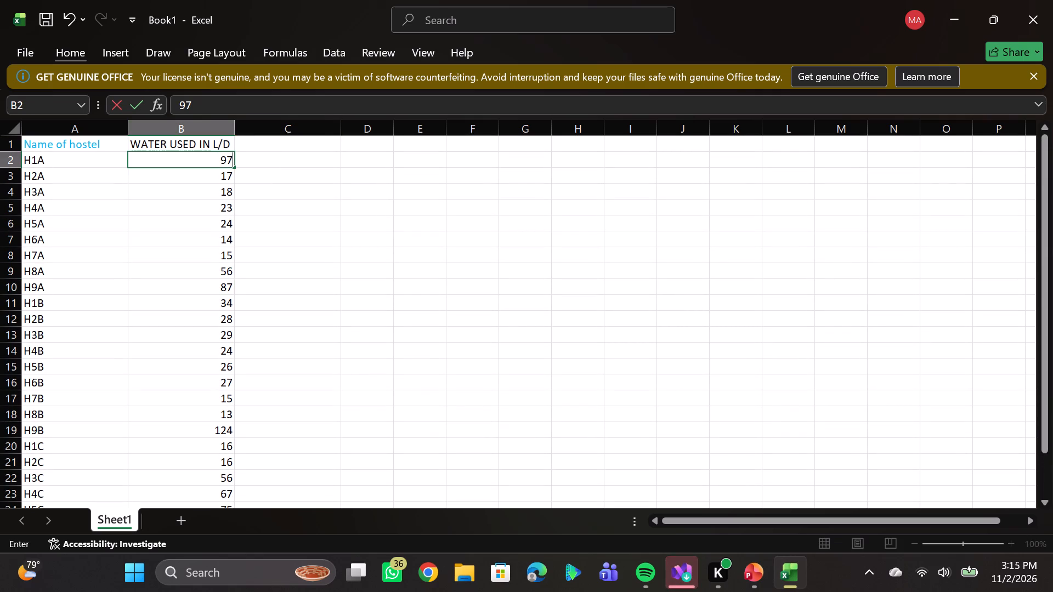
{"action": "key", "text": "Return"}
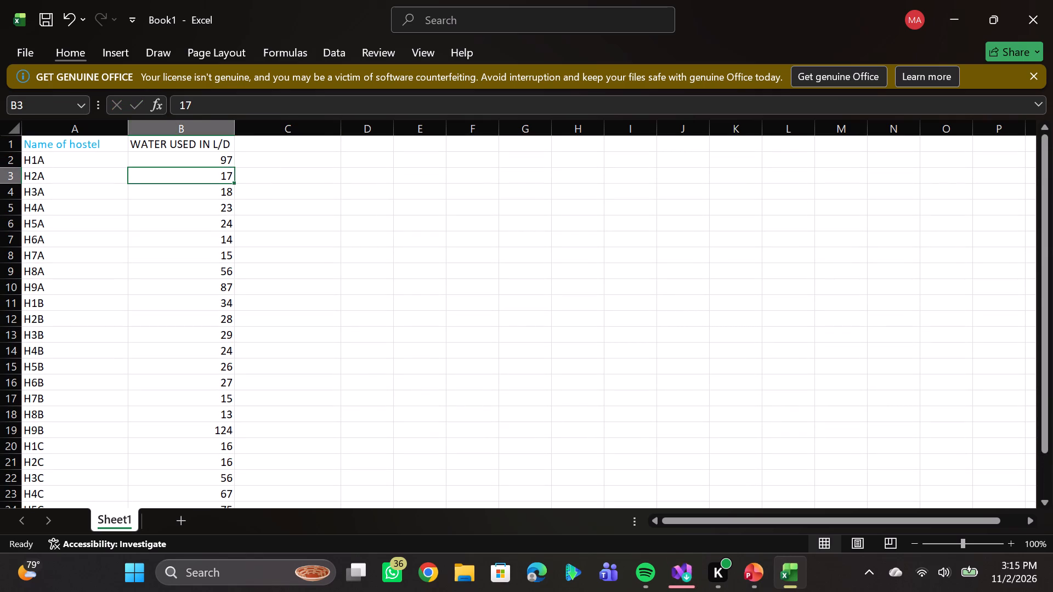
{"action": "type", "text": "57"}
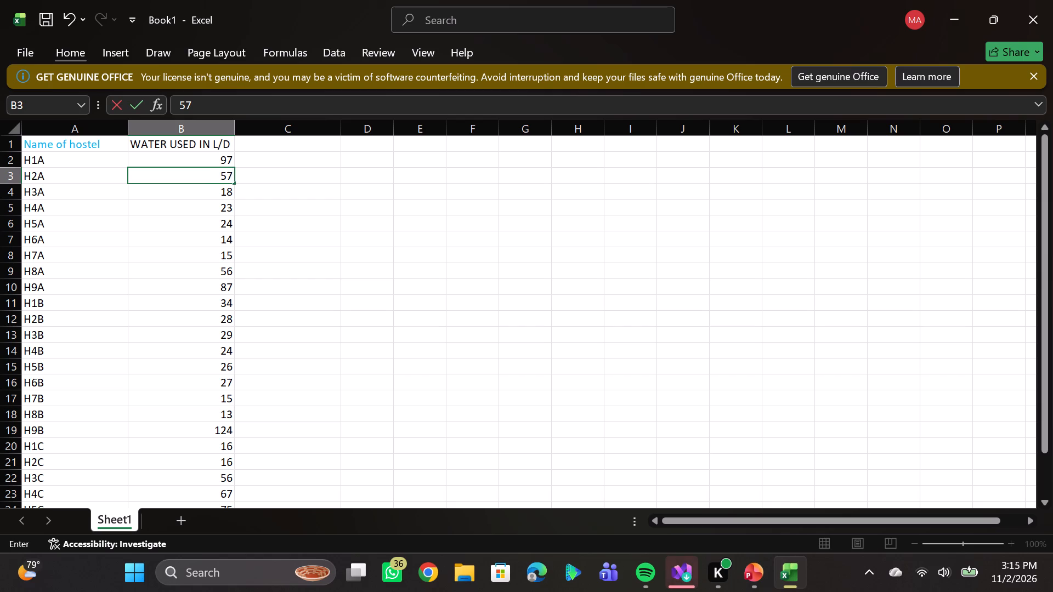
{"action": "key", "text": "Return"}
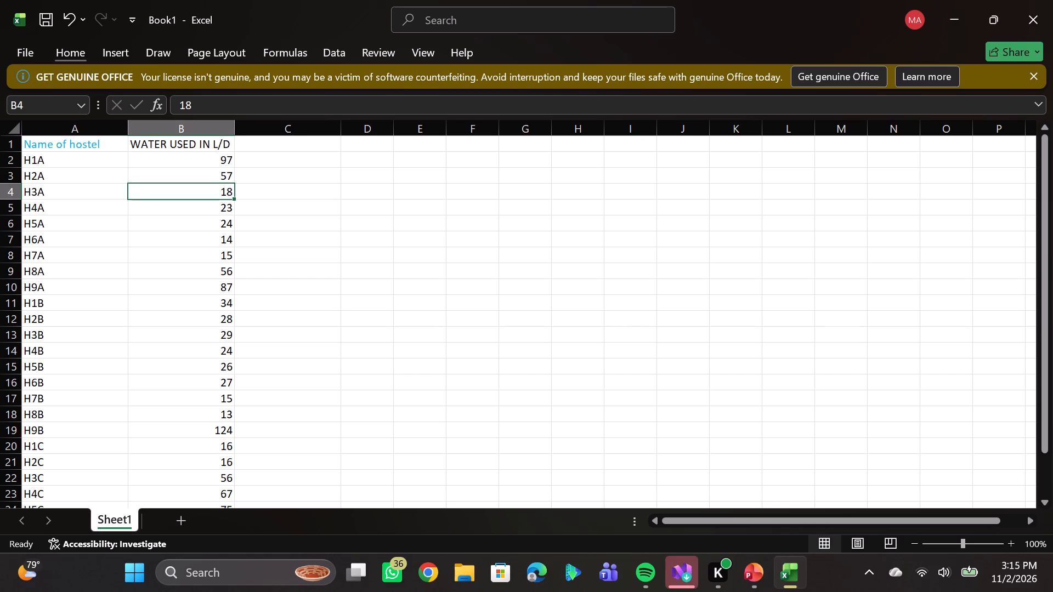
Change the water usage values to 65, 45, 82, 71, 62 and 68 for hostels H3A to H8A in cells B4 to B9.
{"action": "type", "text": "65"}
{"action": "key", "text": "Return"}
{"action": "type", "text": "45"}
{"action": "key", "text": "Return"}
{"action": "key", "text": "8"}
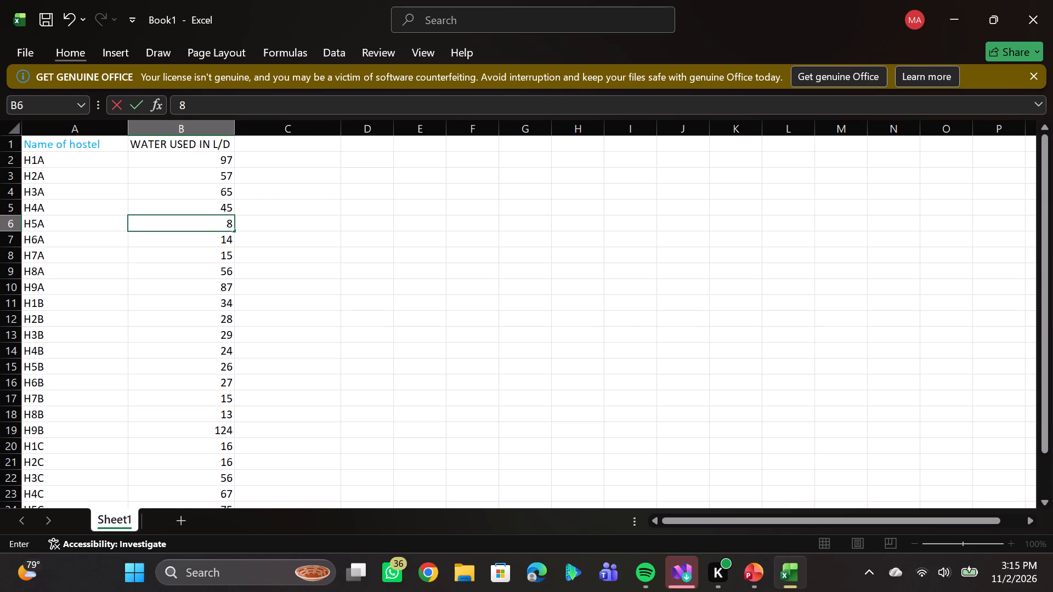
{"action": "key", "text": "2"}
{"action": "key", "text": "Return"}
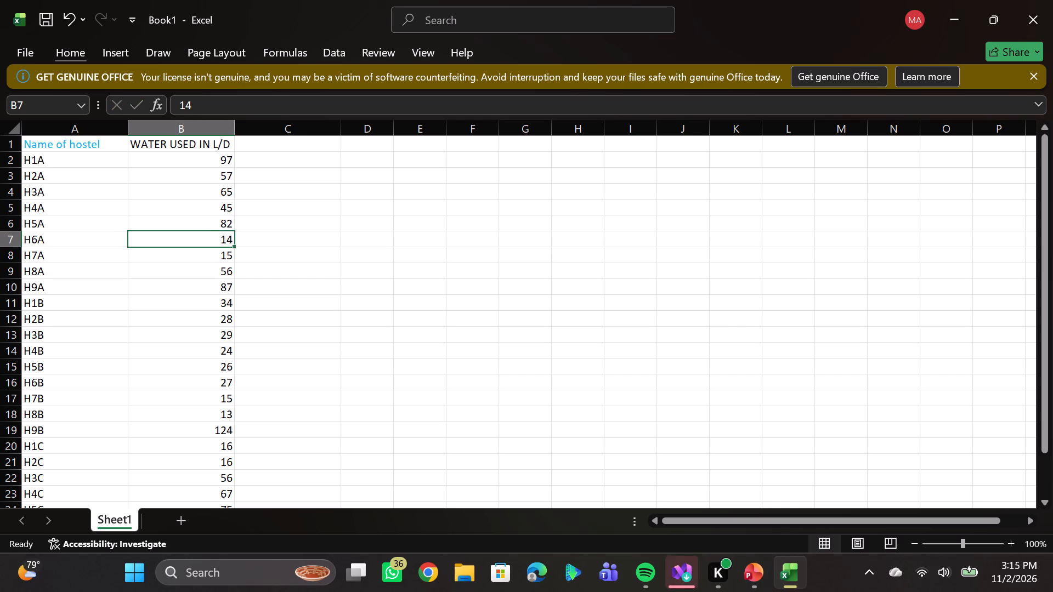
{"action": "type", "text": "71"}
{"action": "key", "text": "Return"}
{"action": "type", "text": "62"}
{"action": "key", "text": "Return"}
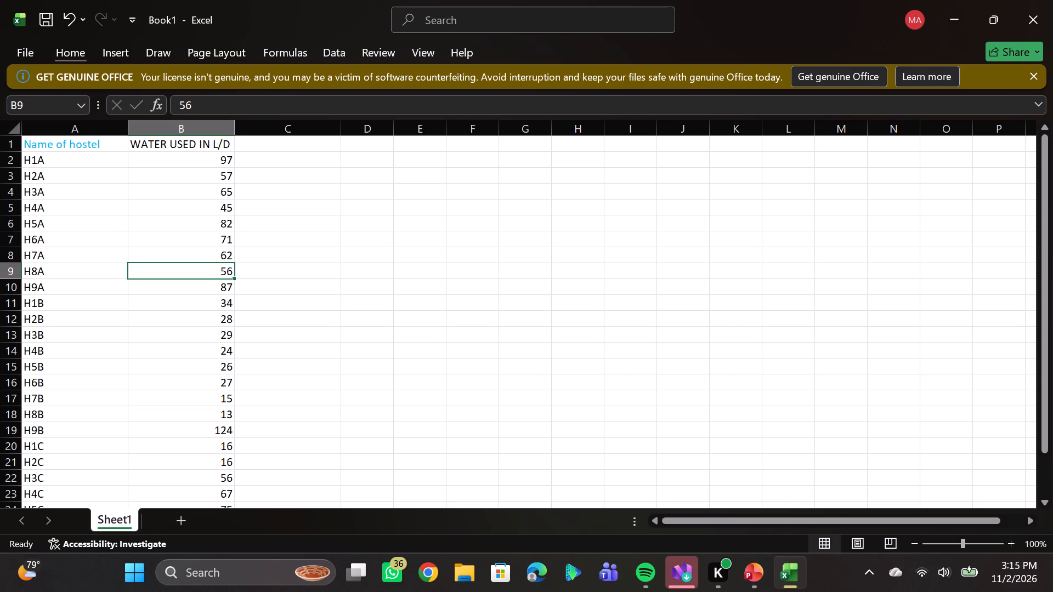
{"action": "type", "text": "68"}
{"action": "key", "text": "Return"}
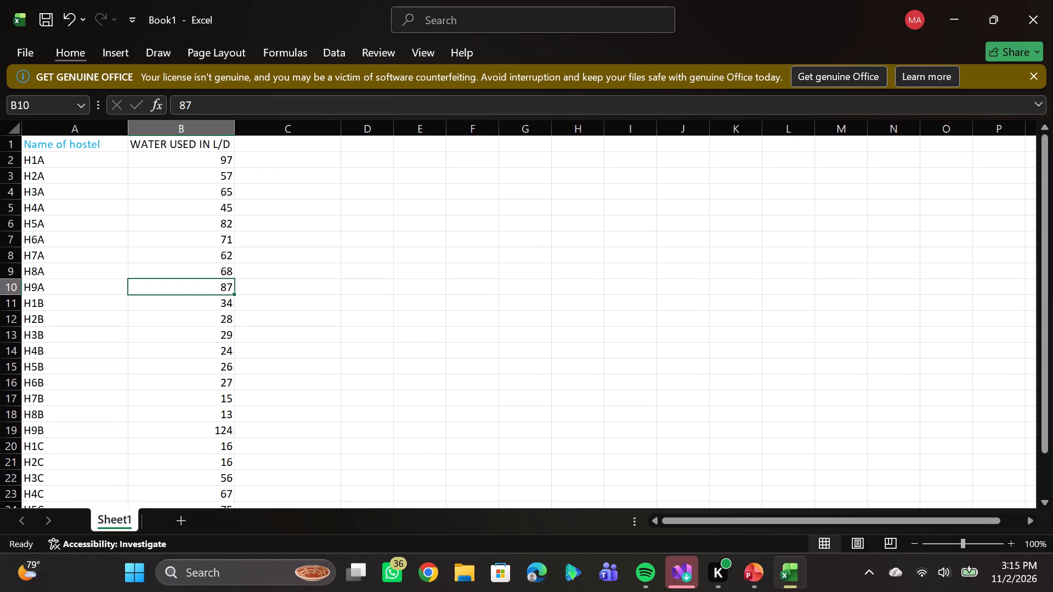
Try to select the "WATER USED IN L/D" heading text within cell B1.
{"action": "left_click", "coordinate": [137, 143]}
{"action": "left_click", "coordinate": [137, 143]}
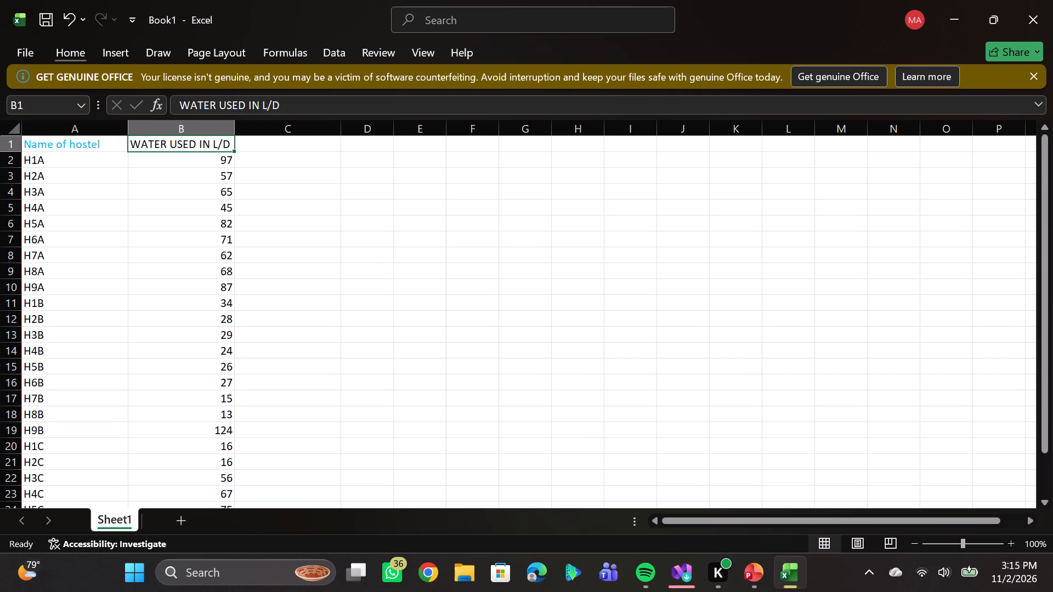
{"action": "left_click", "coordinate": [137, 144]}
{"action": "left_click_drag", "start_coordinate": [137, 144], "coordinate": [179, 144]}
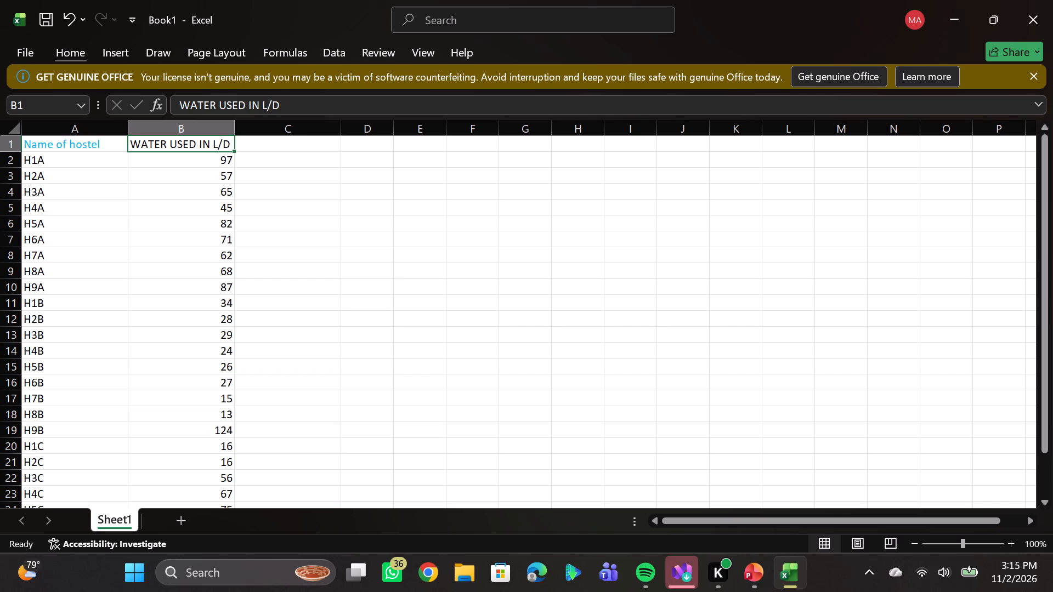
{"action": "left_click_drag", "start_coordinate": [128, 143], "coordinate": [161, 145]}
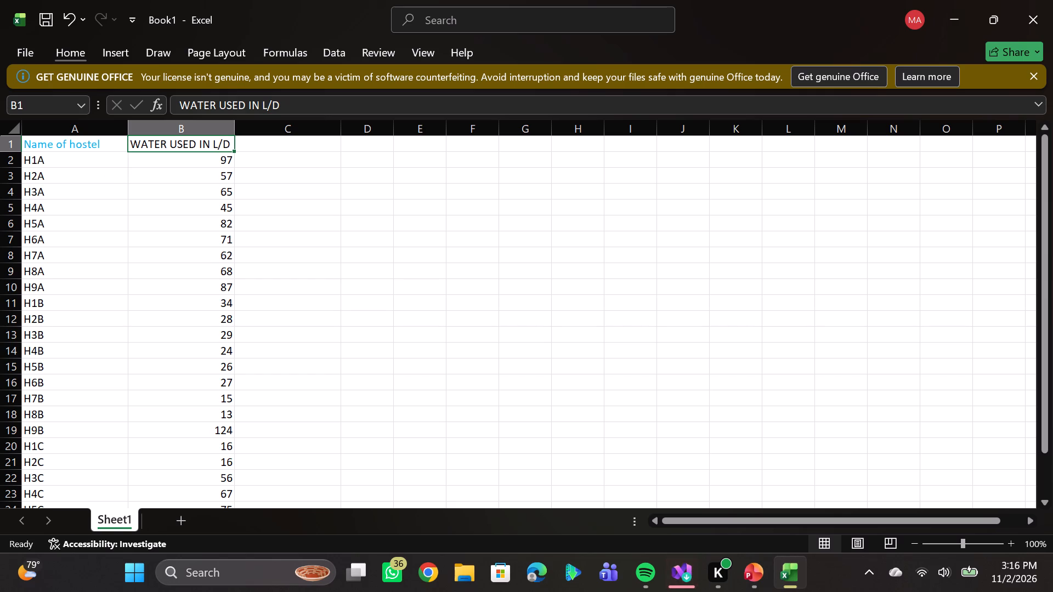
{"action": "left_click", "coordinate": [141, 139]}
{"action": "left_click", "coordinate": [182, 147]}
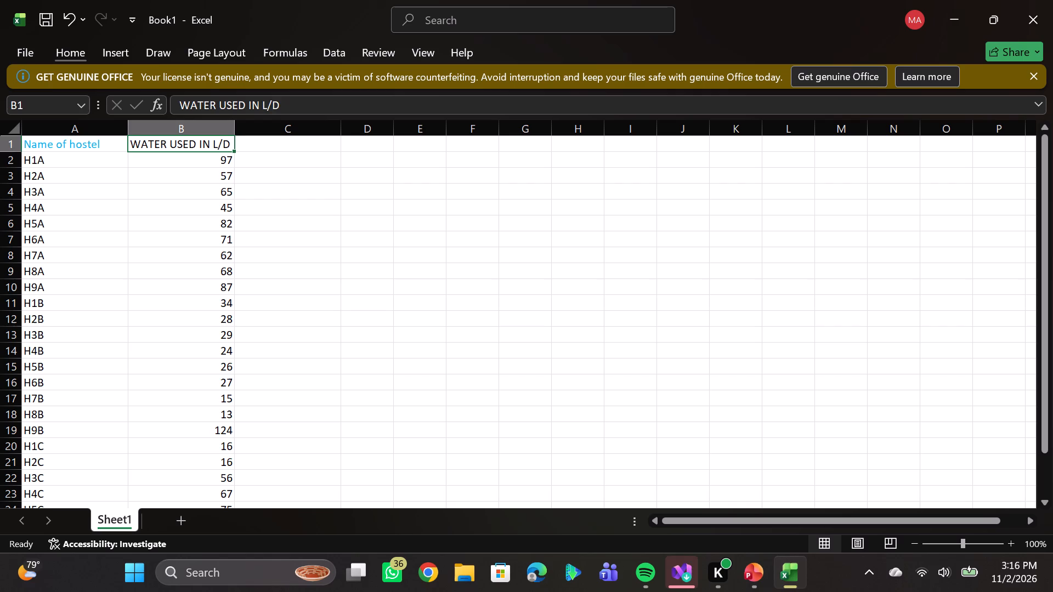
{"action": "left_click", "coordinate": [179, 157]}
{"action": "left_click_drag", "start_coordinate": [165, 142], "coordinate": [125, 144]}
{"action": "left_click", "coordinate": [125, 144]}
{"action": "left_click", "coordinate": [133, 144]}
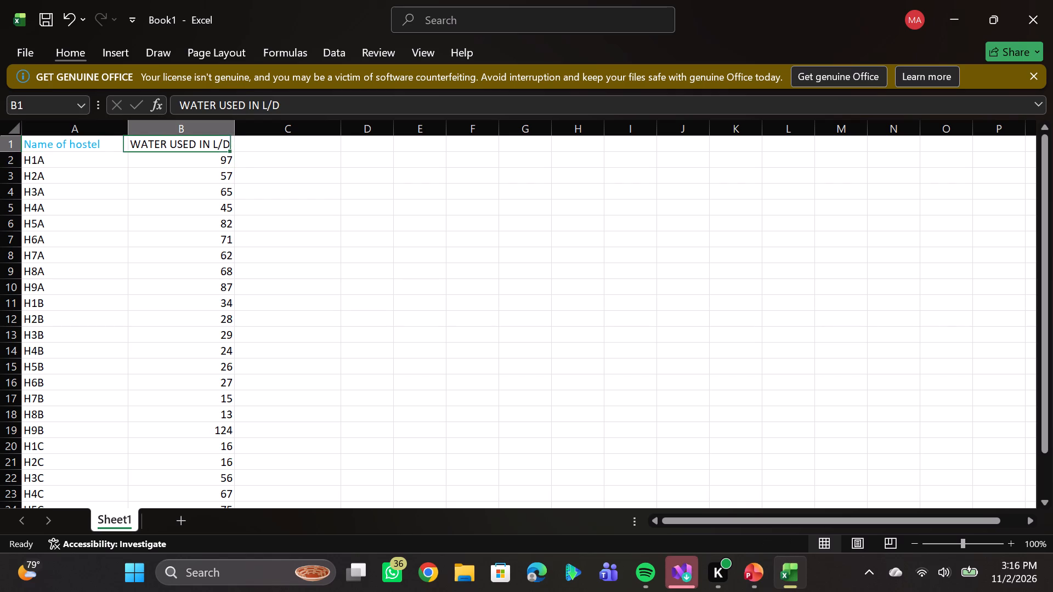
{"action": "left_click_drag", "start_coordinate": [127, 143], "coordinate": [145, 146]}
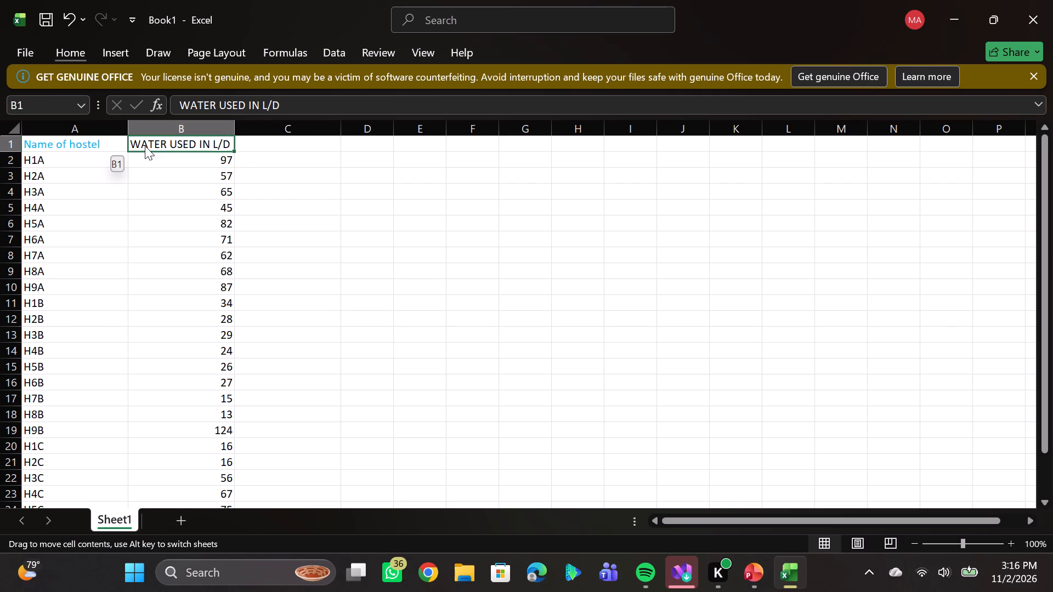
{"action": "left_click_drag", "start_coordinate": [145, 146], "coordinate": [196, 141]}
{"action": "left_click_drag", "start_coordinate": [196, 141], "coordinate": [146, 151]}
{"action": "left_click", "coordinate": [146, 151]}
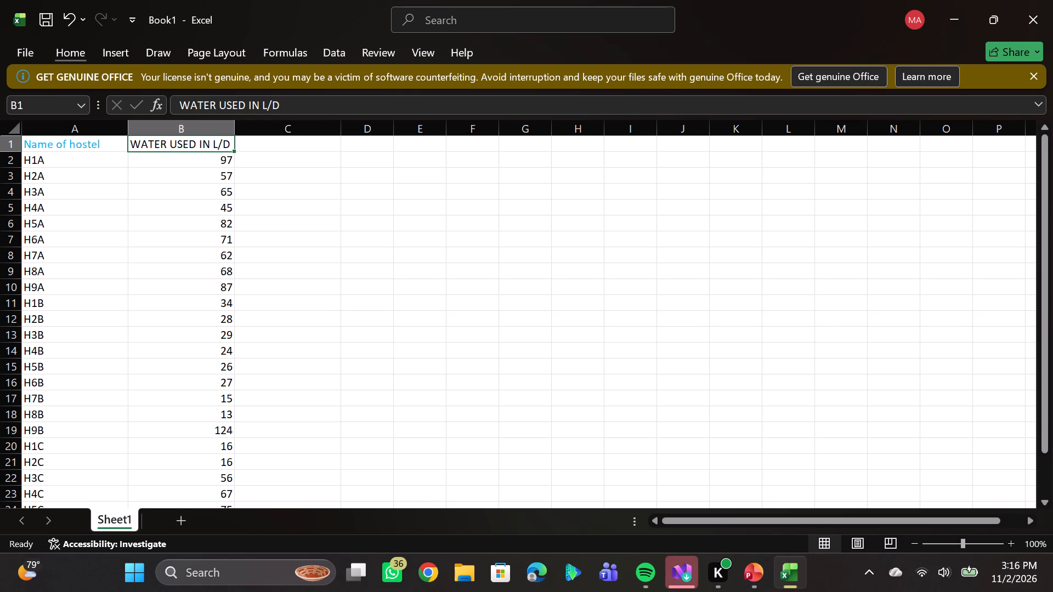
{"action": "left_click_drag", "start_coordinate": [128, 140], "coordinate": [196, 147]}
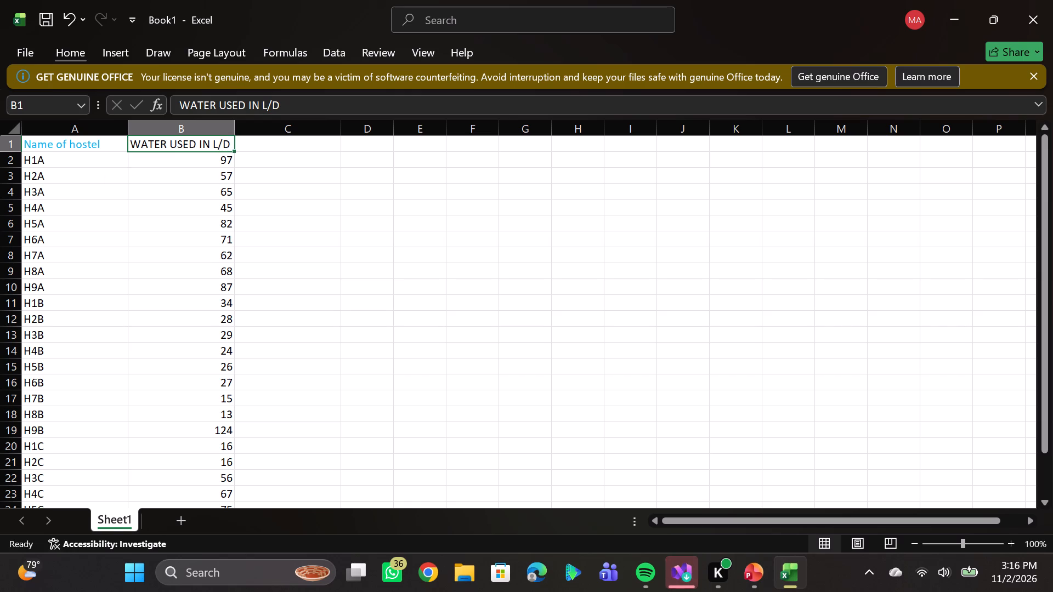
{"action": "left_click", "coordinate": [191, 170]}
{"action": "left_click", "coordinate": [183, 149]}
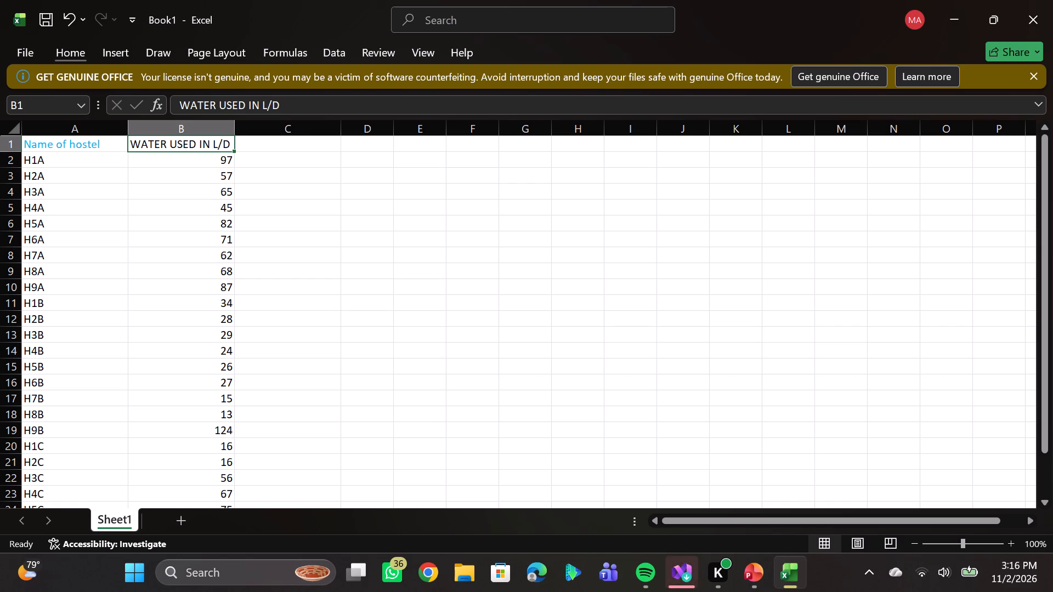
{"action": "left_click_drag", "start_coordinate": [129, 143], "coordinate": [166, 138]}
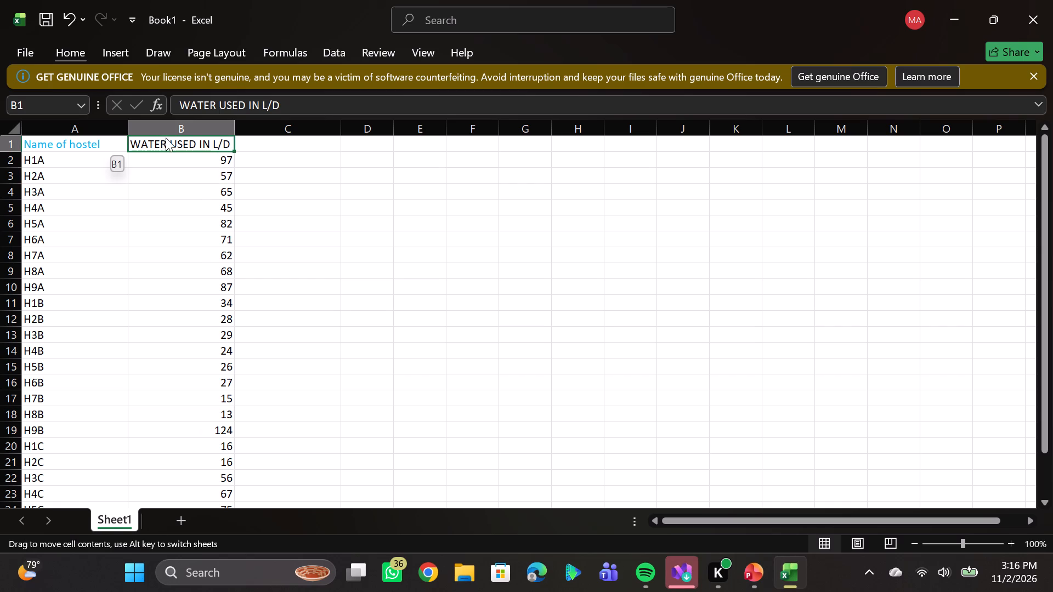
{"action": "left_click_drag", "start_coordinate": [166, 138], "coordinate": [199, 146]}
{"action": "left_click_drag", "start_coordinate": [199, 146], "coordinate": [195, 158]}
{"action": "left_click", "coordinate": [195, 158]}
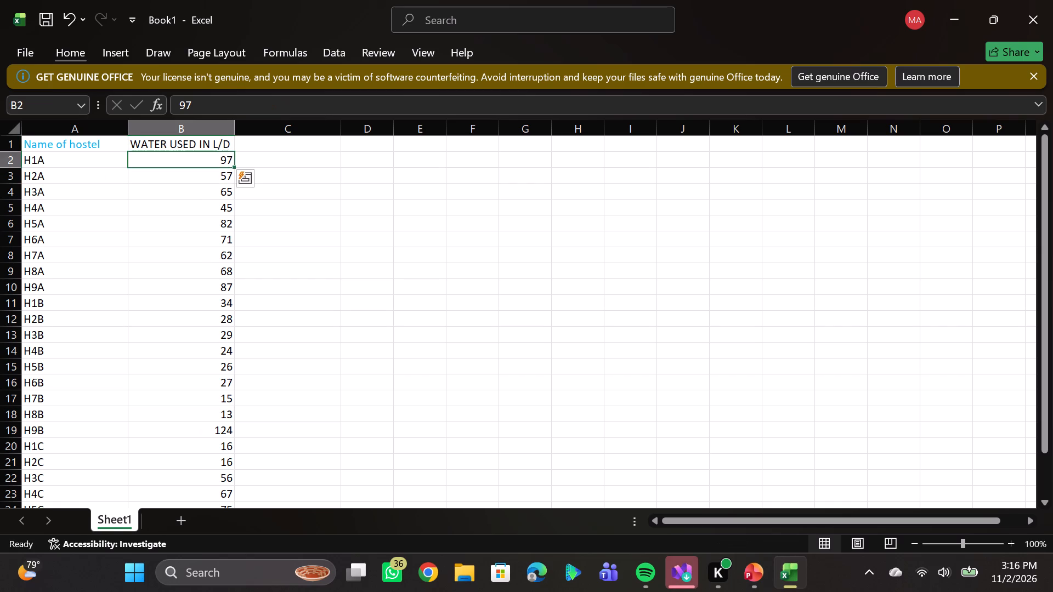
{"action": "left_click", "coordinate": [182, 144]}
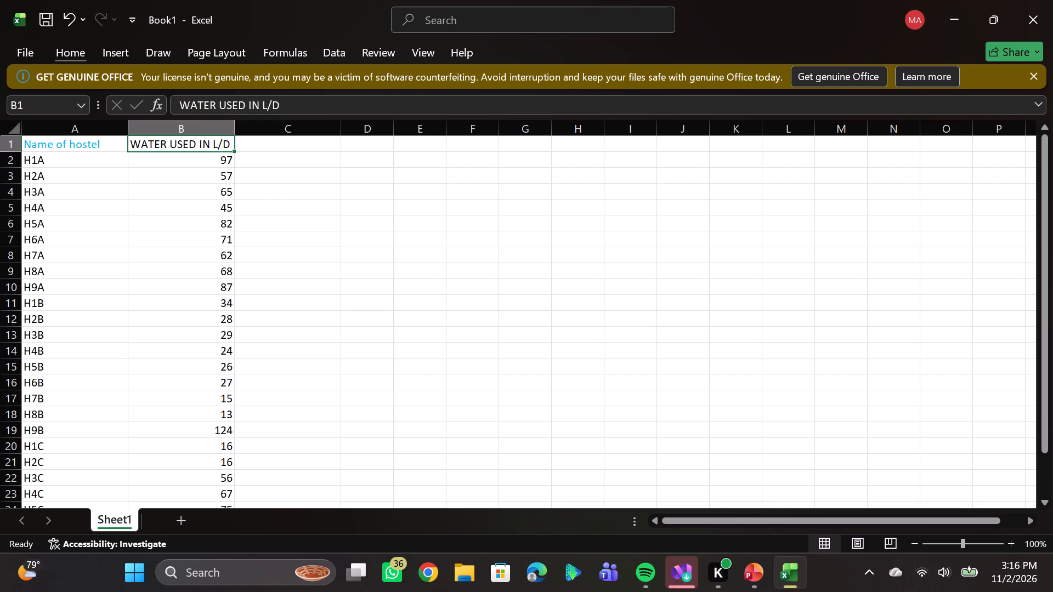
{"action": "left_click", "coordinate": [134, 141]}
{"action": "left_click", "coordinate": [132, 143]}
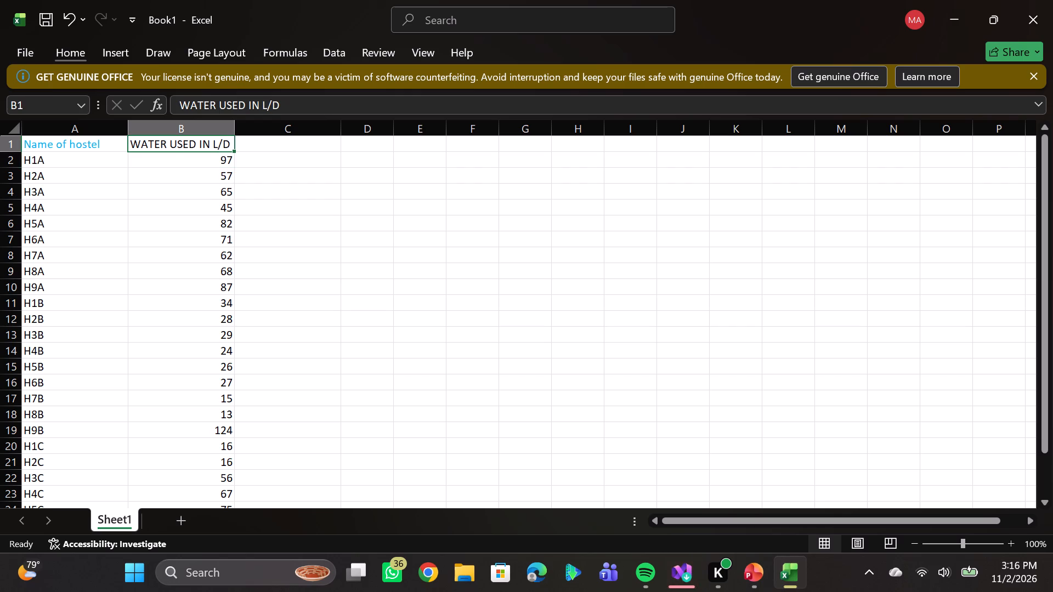
Open the heading in cell B1 for editing and select its whole text, "WATER USED IN L/D".
{"action": "triple_click", "coordinate": [136, 145]}
{"action": "left_click", "coordinate": [136, 145]}
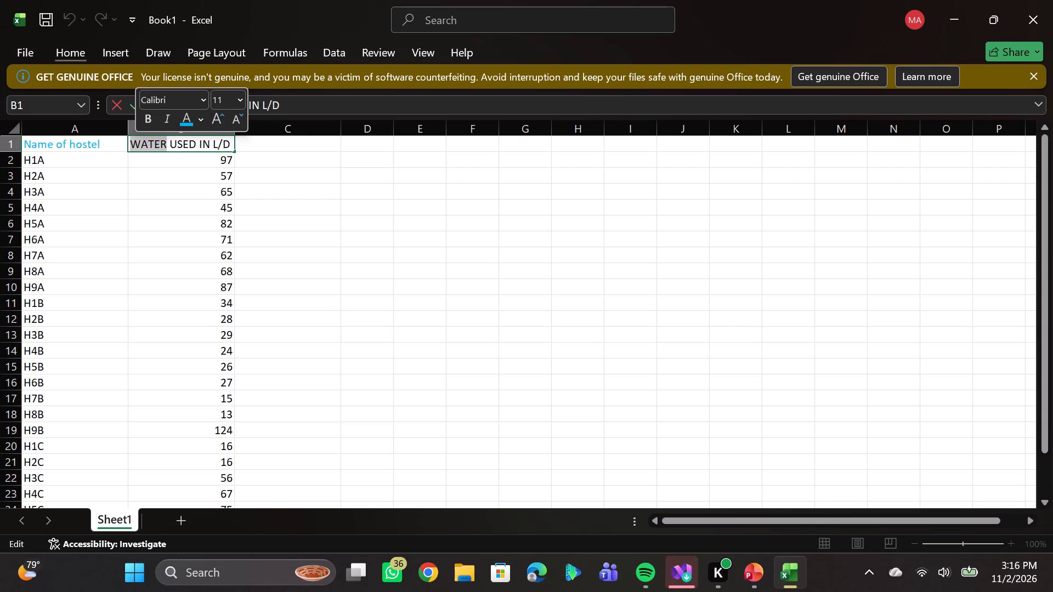
{"action": "left_click_drag", "start_coordinate": [136, 145], "coordinate": [217, 146]}
{"action": "left_click", "coordinate": [217, 146]}
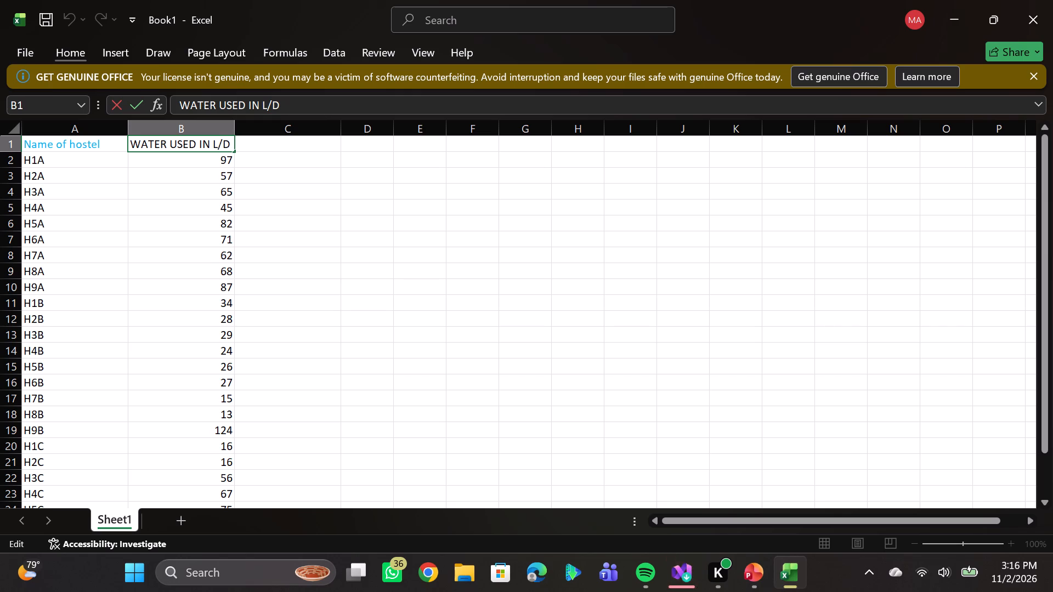
{"action": "left_click_drag", "start_coordinate": [129, 144], "coordinate": [231, 150]}
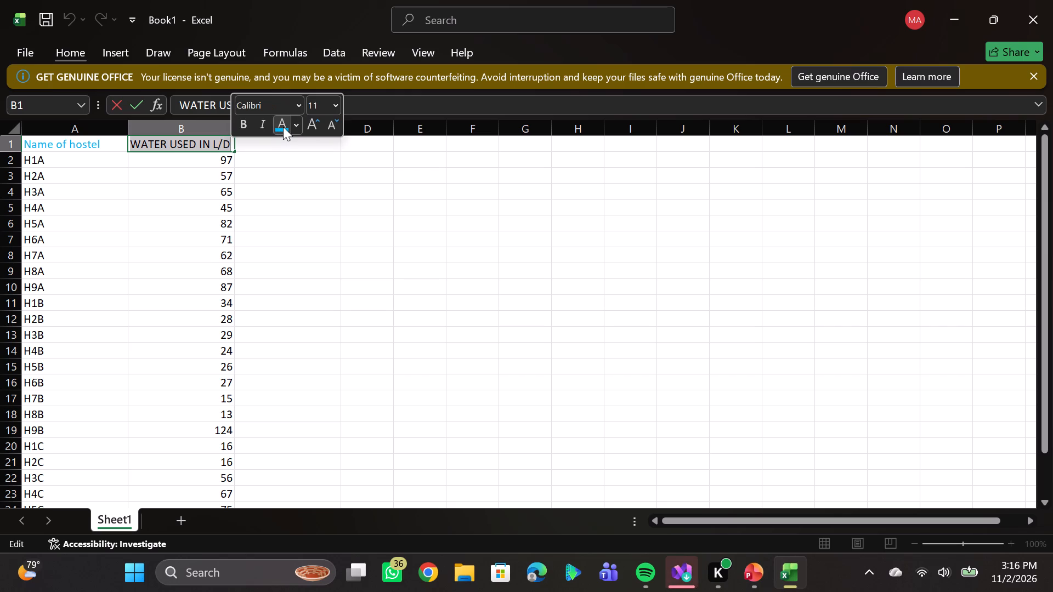
Colour the selected "WATER USED IN L/D" heading text in cell B1 standard green and finish editing the cell.
{"action": "left_click", "coordinate": [284, 127]}
{"action": "left_click", "coordinate": [296, 124]}
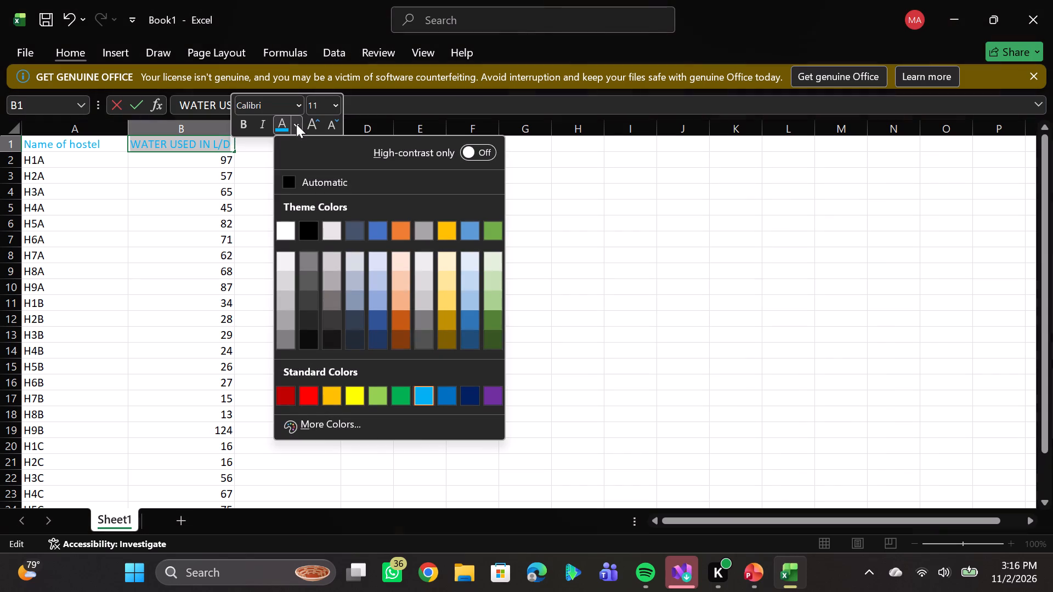
{"action": "left_click", "coordinate": [396, 402]}
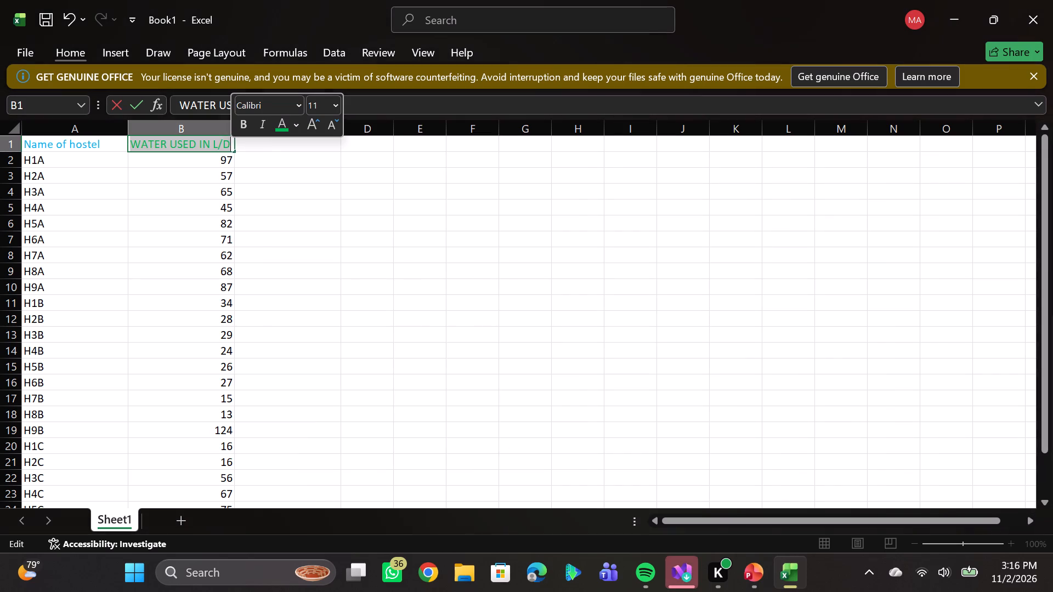
{"action": "left_click", "coordinate": [189, 284]}
{"action": "left_click", "coordinate": [276, 145]}
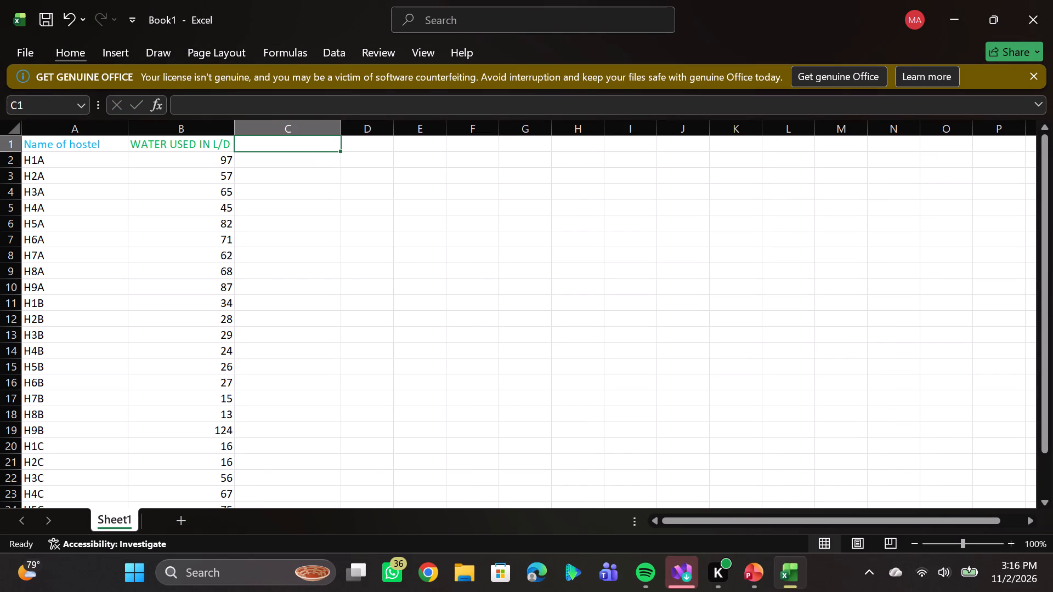
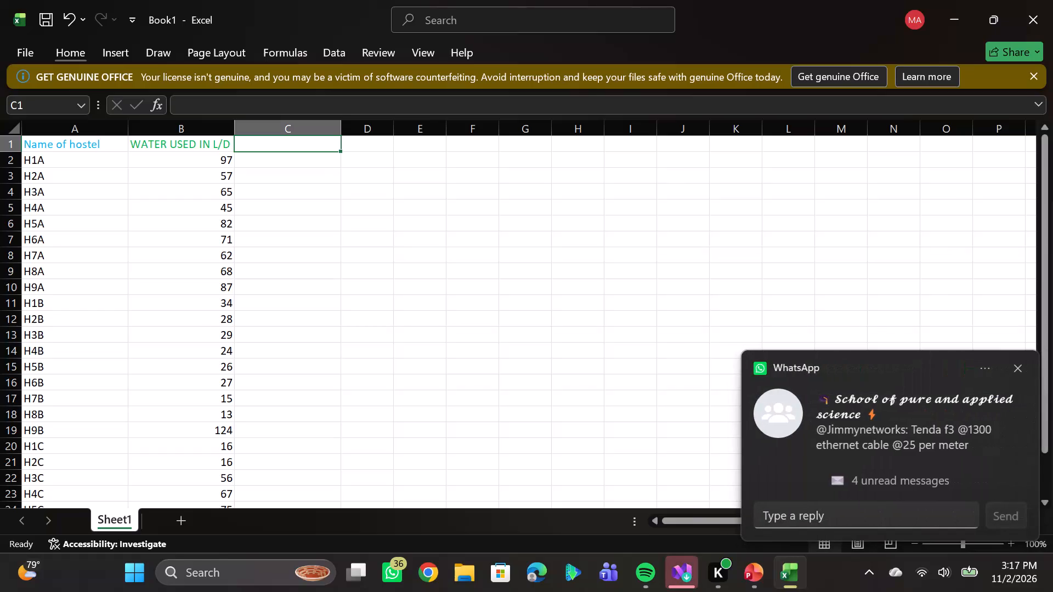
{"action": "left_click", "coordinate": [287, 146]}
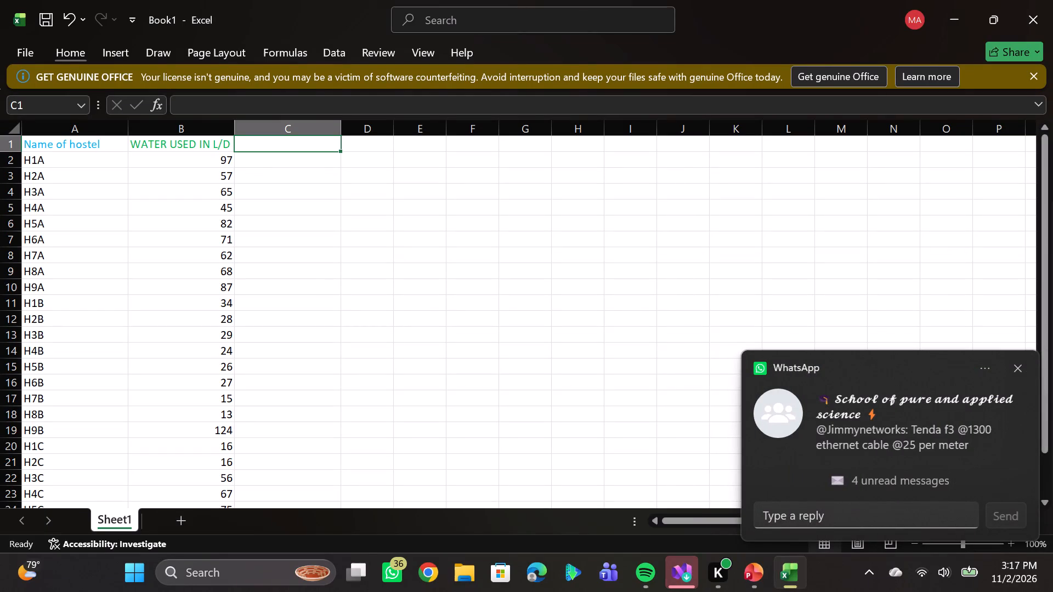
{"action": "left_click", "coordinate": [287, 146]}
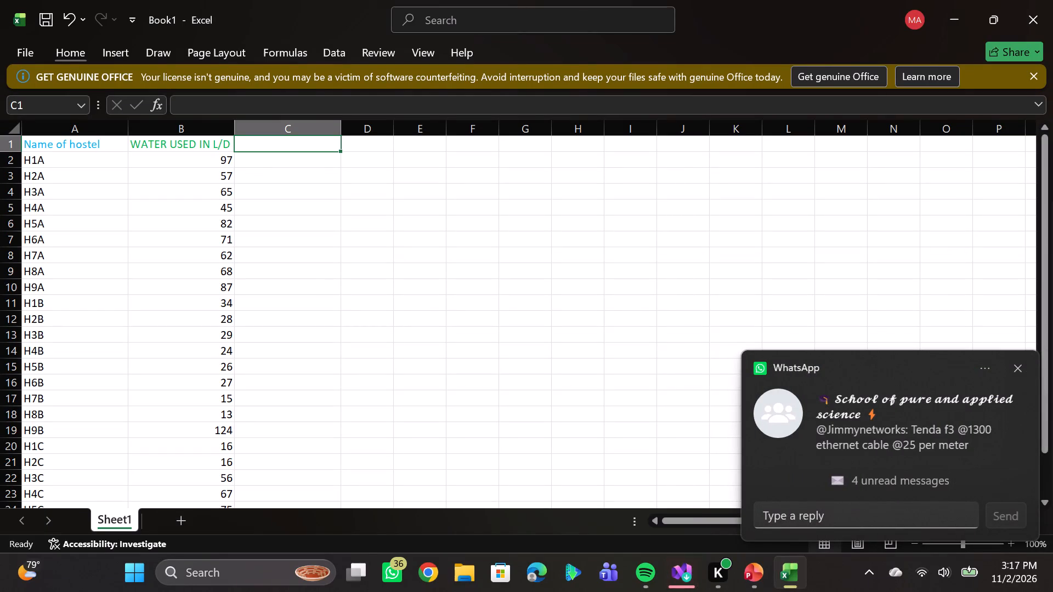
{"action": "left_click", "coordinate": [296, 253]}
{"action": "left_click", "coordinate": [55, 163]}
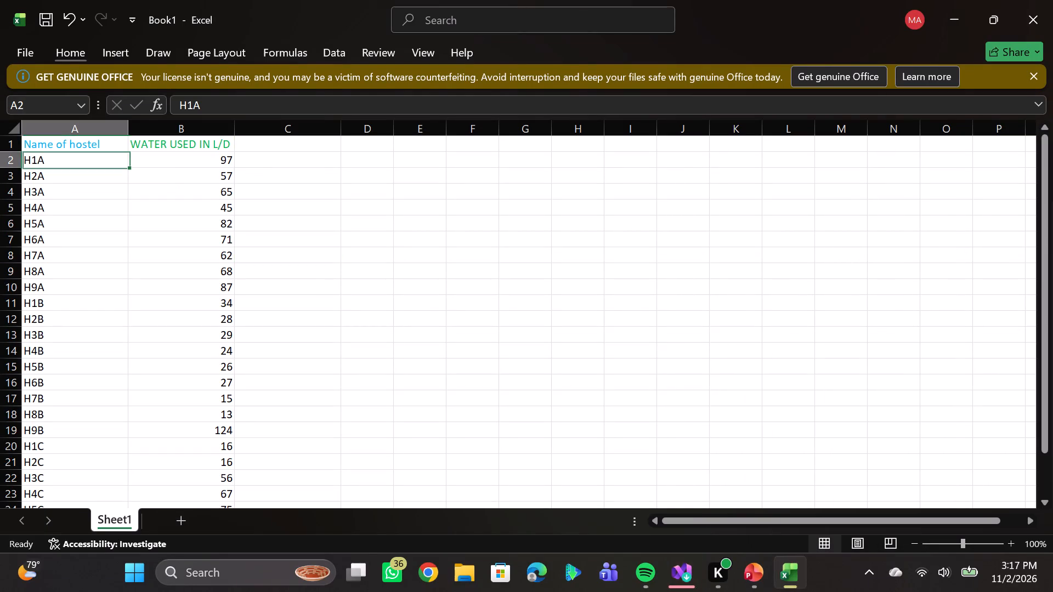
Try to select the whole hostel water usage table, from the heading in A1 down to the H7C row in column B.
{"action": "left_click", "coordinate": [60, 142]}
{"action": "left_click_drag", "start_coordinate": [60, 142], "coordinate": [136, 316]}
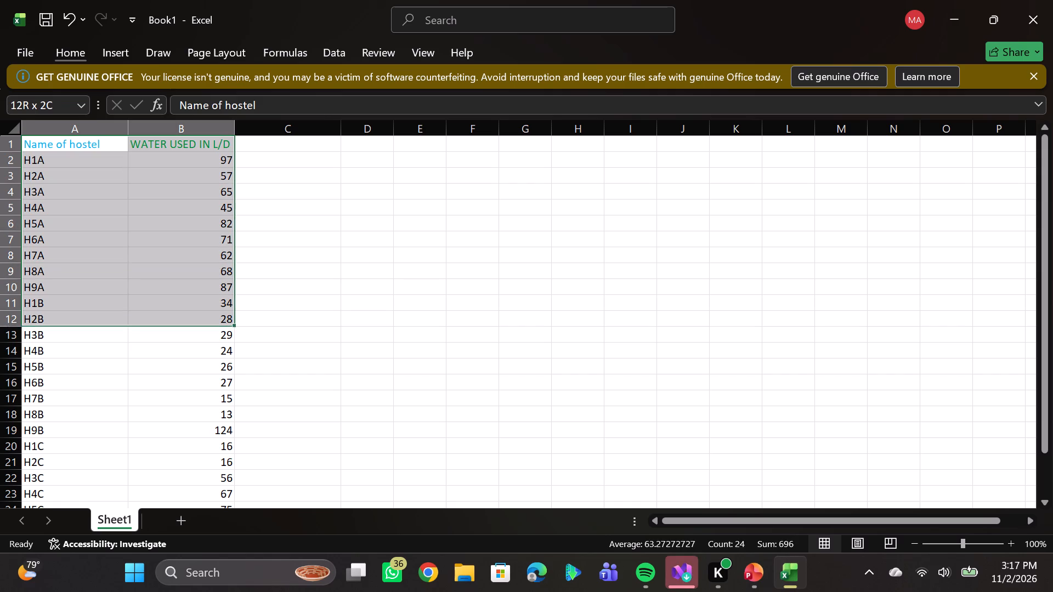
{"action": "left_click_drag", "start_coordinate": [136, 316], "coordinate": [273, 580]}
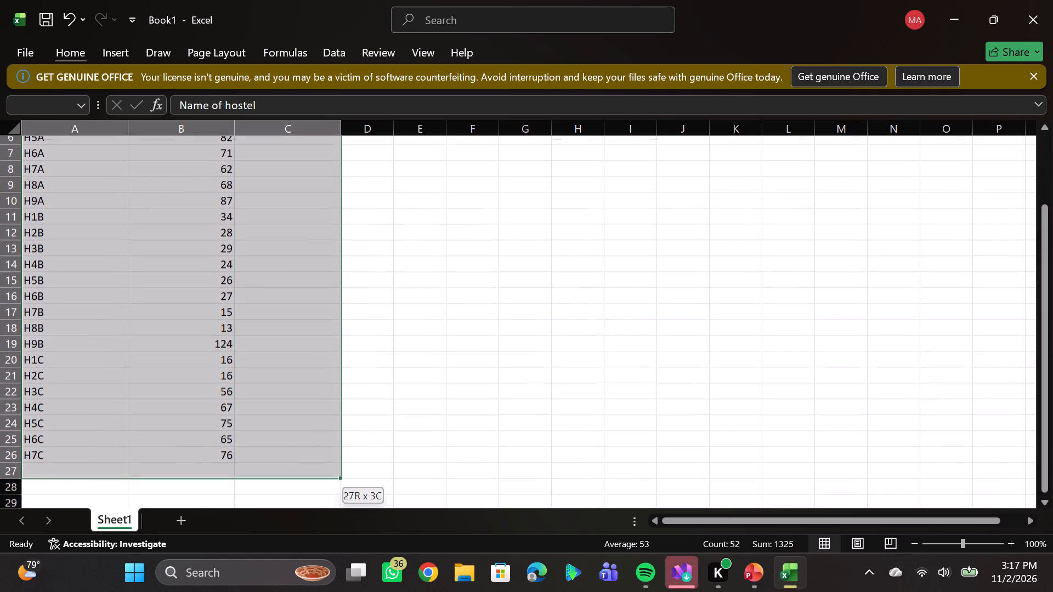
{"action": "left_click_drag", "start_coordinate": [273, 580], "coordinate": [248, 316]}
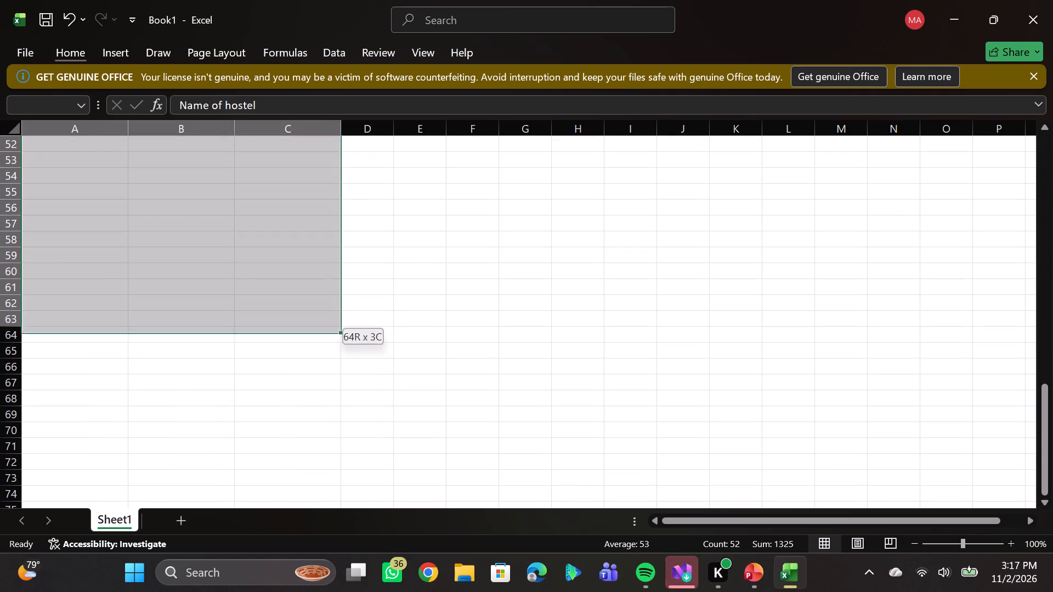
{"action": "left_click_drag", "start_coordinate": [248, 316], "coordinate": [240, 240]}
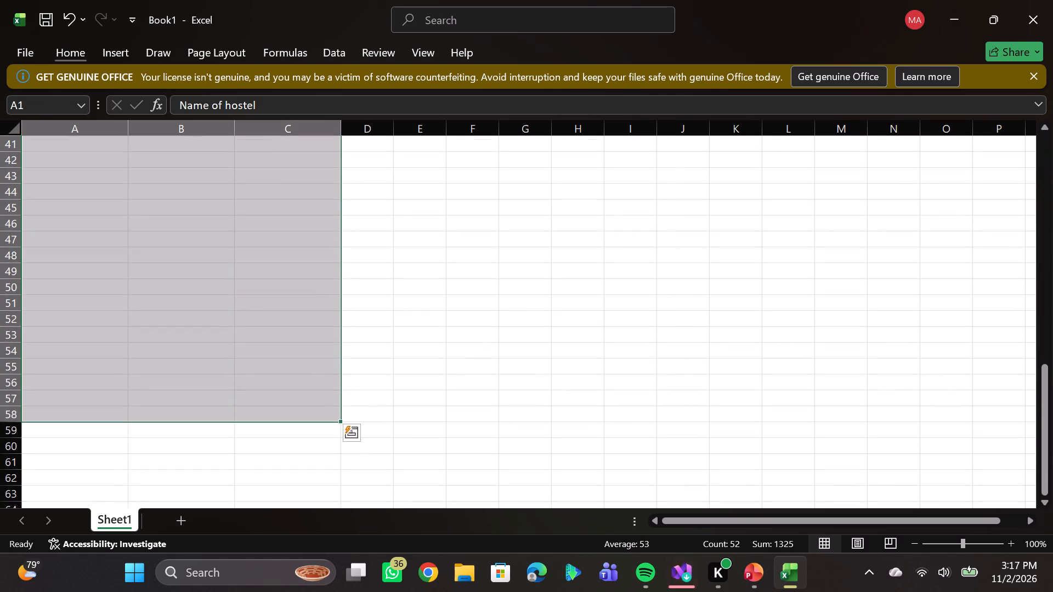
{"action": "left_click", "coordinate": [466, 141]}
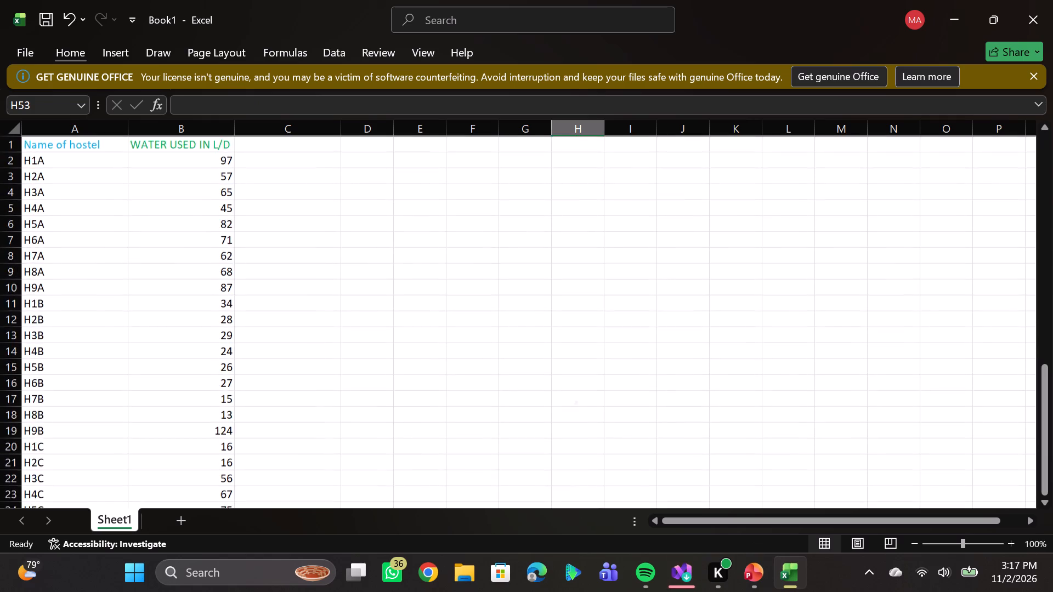
Try again to select the hostel names and water usage data, starting from the "Name of hostel" heading in cell A1.
{"action": "left_click", "coordinate": [47, 148]}
{"action": "left_click", "coordinate": [47, 148]}
{"action": "left_click_drag", "start_coordinate": [47, 148], "coordinate": [163, 350]}
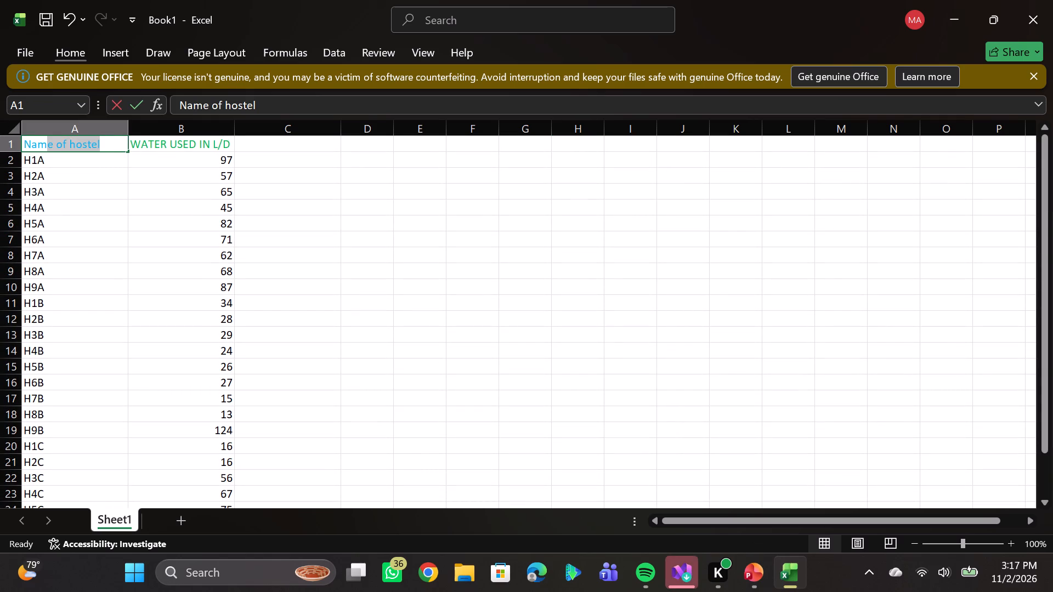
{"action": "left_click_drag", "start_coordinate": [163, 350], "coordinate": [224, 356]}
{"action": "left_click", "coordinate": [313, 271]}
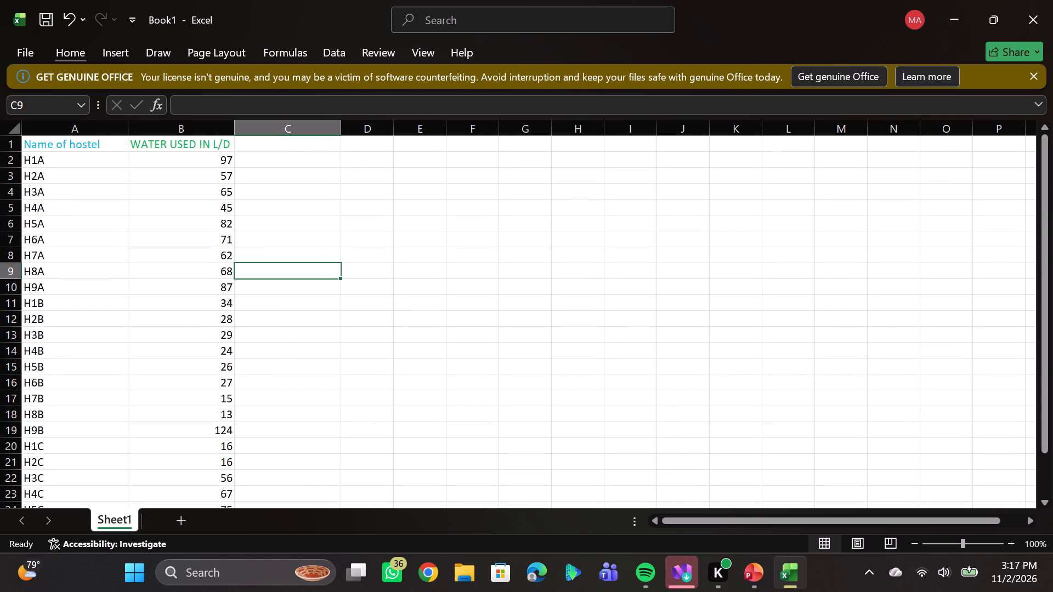
Insert the recommended Clustered Column chart from the hostel and water use data, using the range A1:C26.
{"action": "left_click", "coordinate": [63, 142]}
{"action": "left_click_drag", "start_coordinate": [91, 142], "coordinate": [60, 148]}
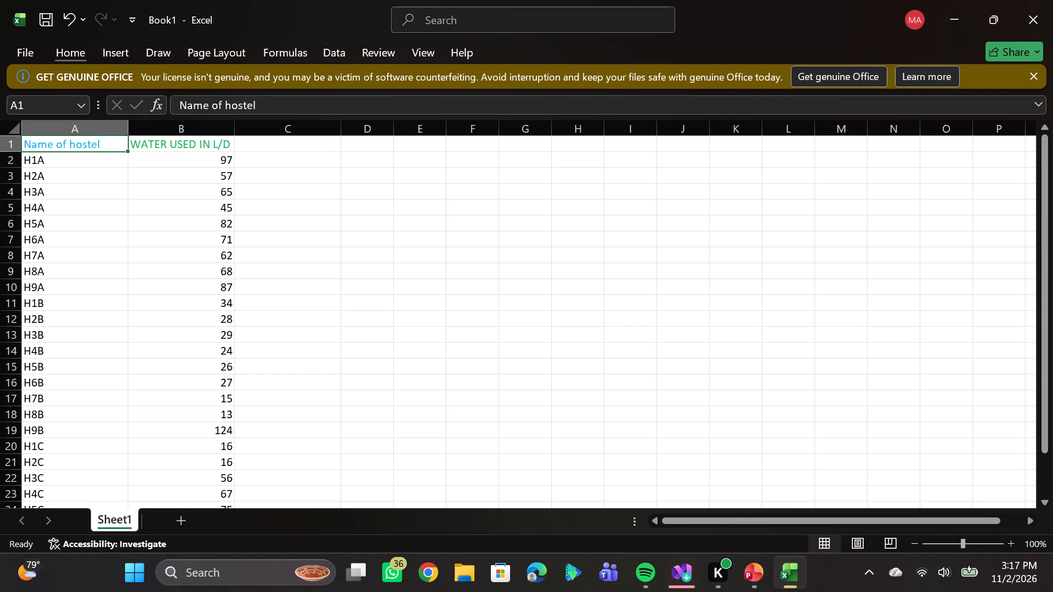
{"action": "left_click", "coordinate": [60, 148]}
{"action": "left_click_drag", "start_coordinate": [60, 148], "coordinate": [248, 479]}
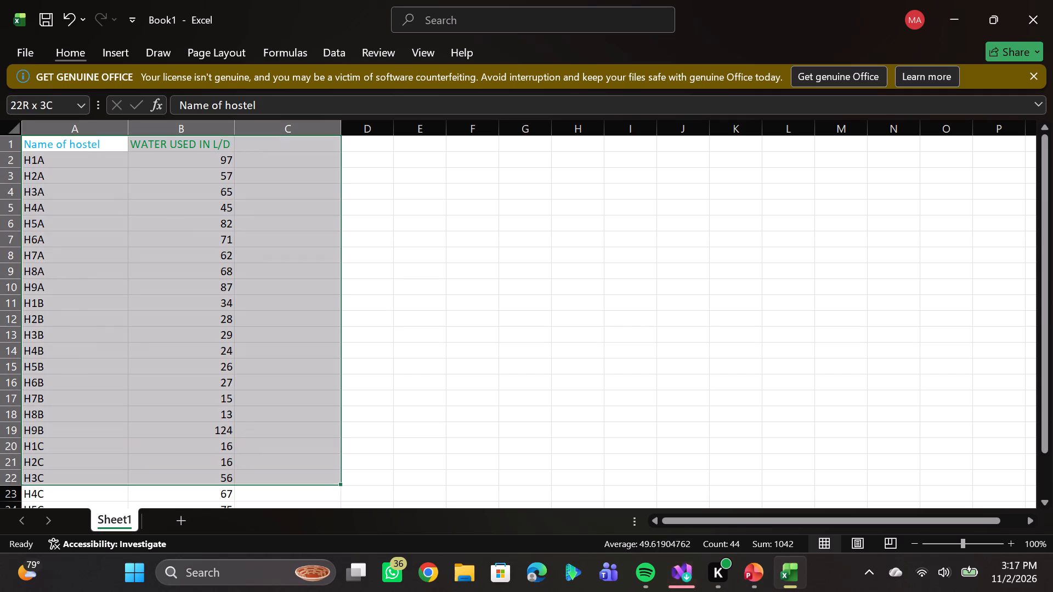
{"action": "left_click_drag", "start_coordinate": [248, 479], "coordinate": [269, 541]}
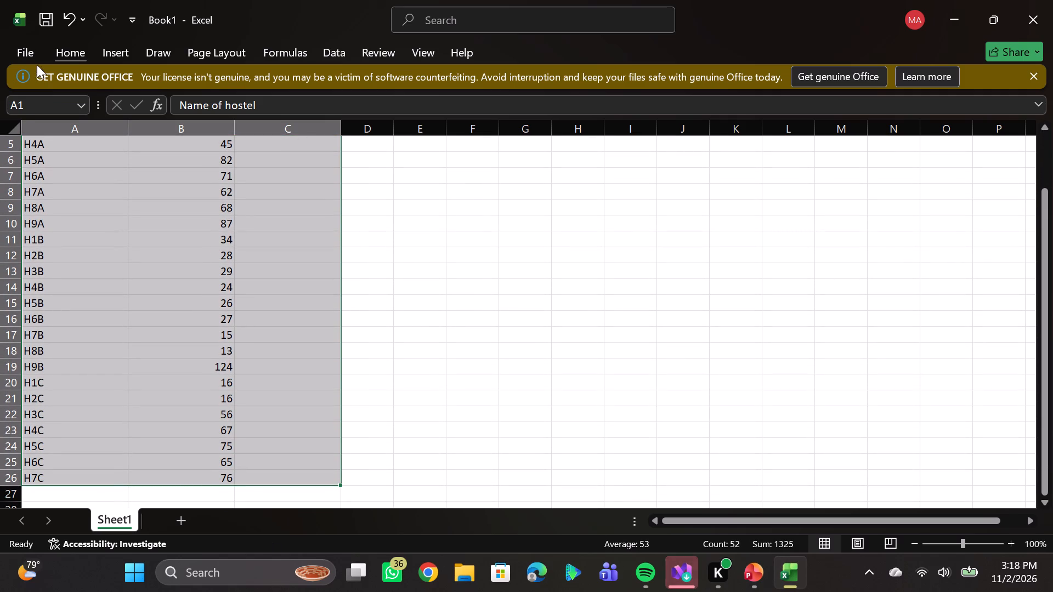
{"action": "left_click", "coordinate": [110, 41]}
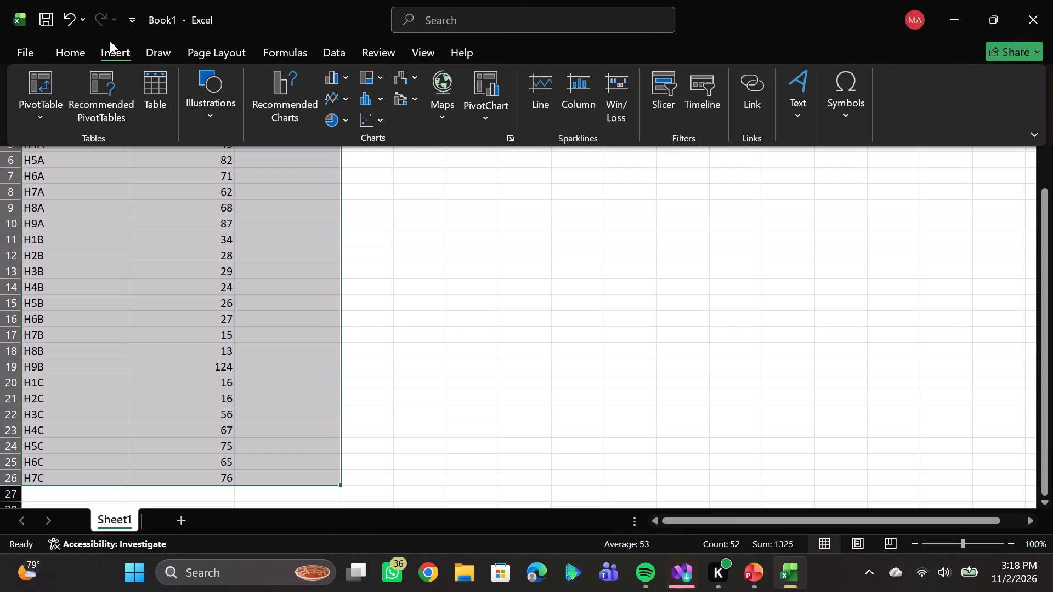
{"action": "left_click", "coordinate": [267, 99]}
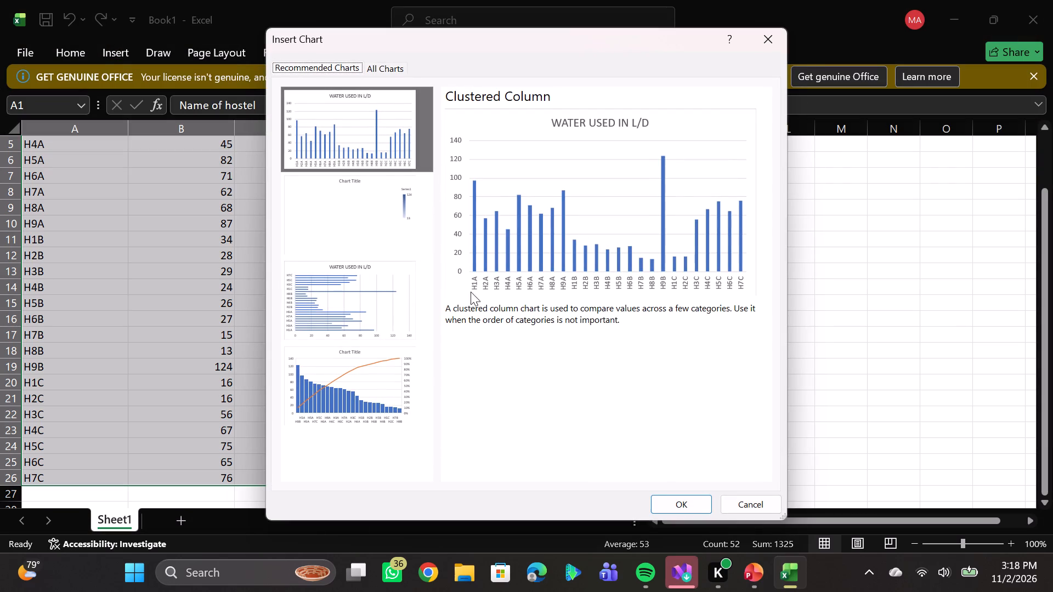
{"action": "left_click", "coordinate": [352, 145]}
{"action": "left_click", "coordinate": [586, 248]}
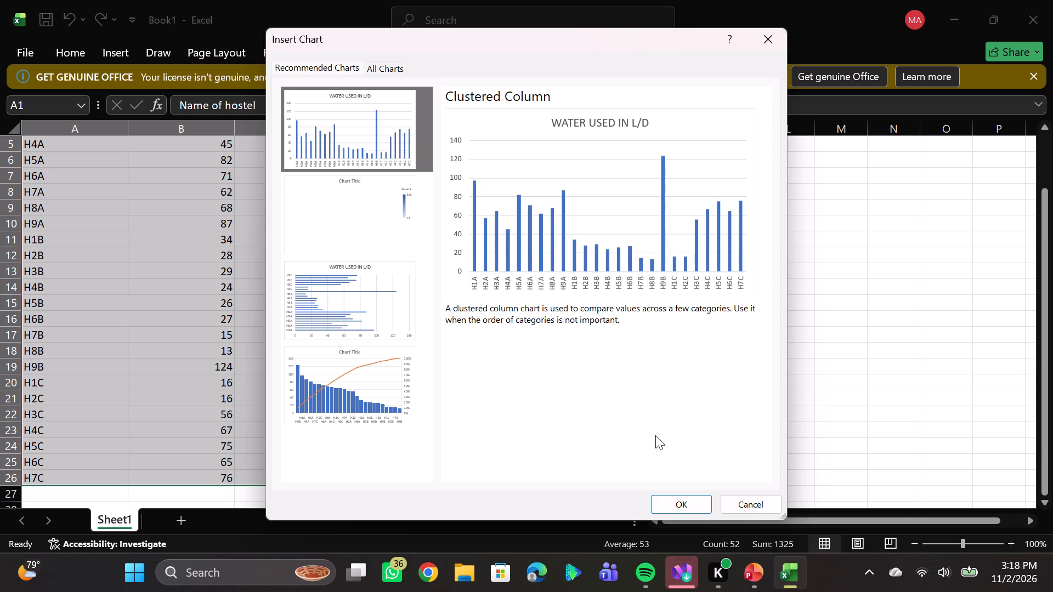
{"action": "left_click", "coordinate": [683, 498]}
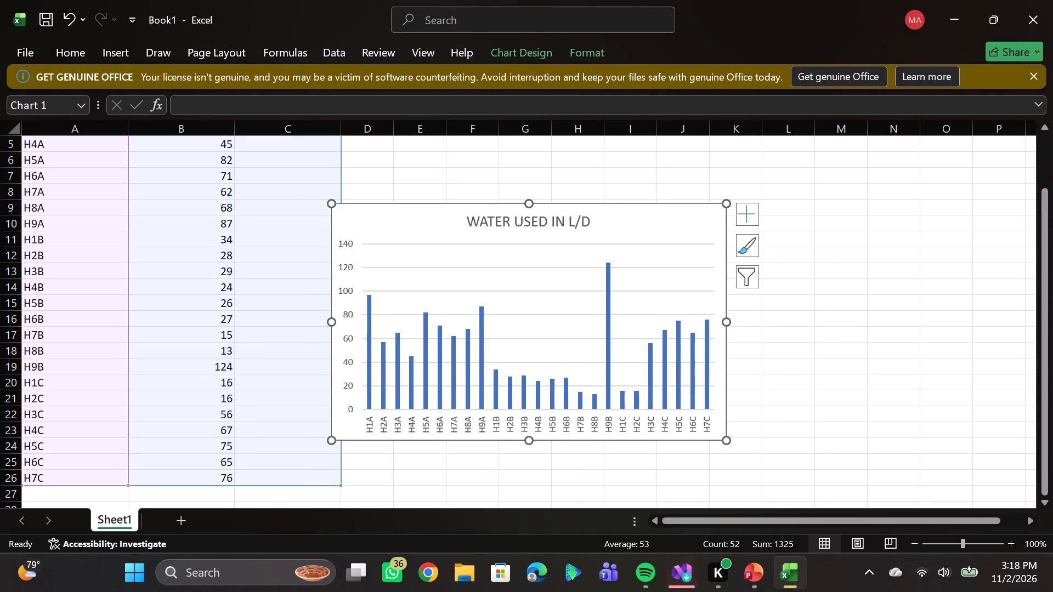
Shift the plot area inside the chart slightly rightwards, up to the chart's edge.
{"action": "left_click_drag", "start_coordinate": [573, 336], "coordinate": [623, 335]}
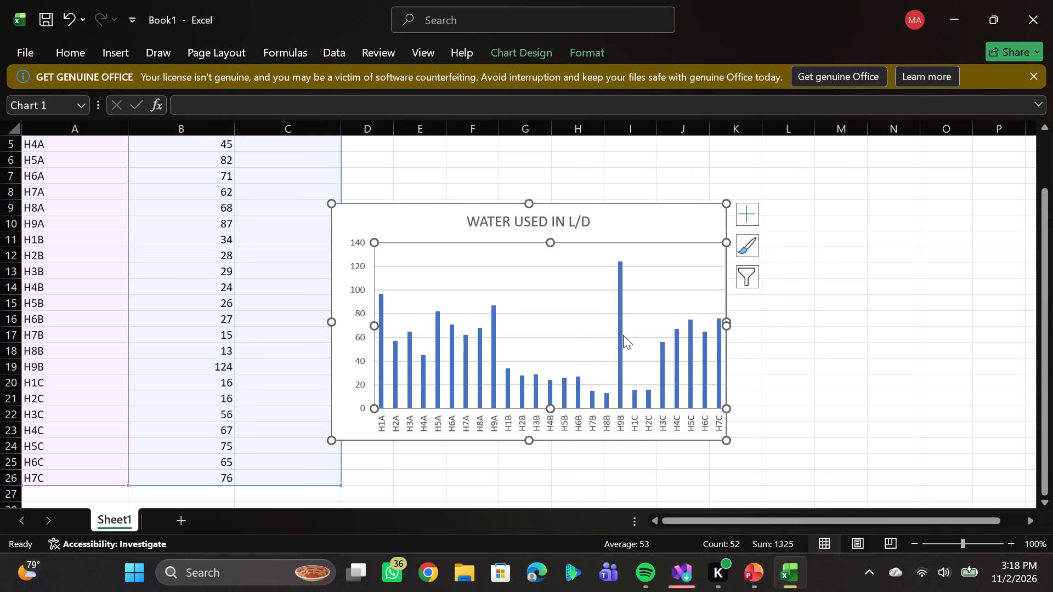
Move the "WATER USED IN L/D" chart away from the data so that it spans columns D to L, starting in row 9.
{"action": "left_click", "coordinate": [629, 220]}
{"action": "left_click_drag", "start_coordinate": [629, 220], "coordinate": [683, 222]}
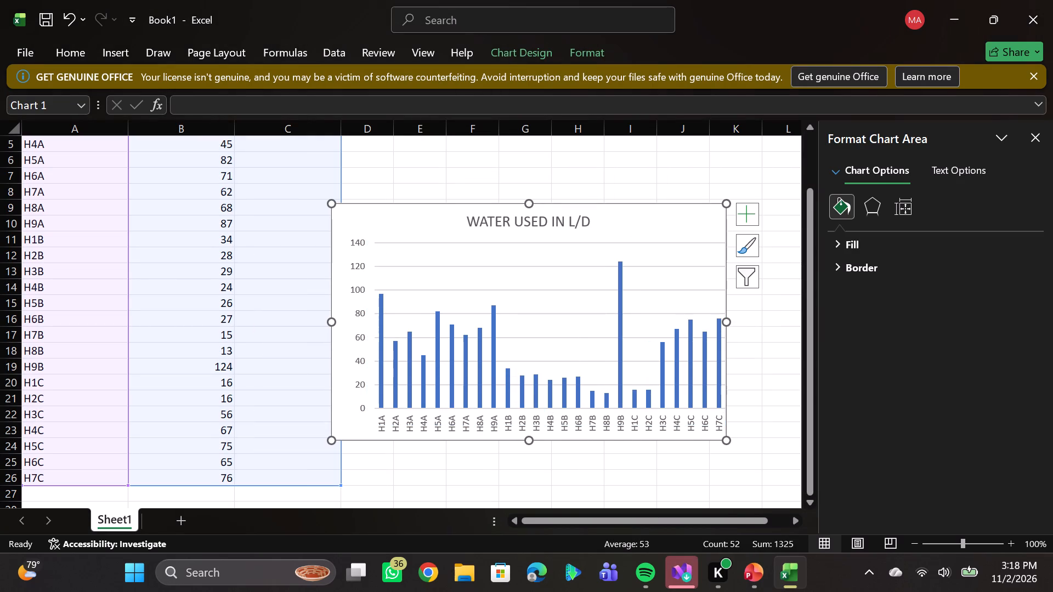
{"action": "left_click_drag", "start_coordinate": [683, 222], "coordinate": [689, 222]}
{"action": "left_click", "coordinate": [689, 222]}
{"action": "left_click_drag", "start_coordinate": [689, 222], "coordinate": [637, 221]}
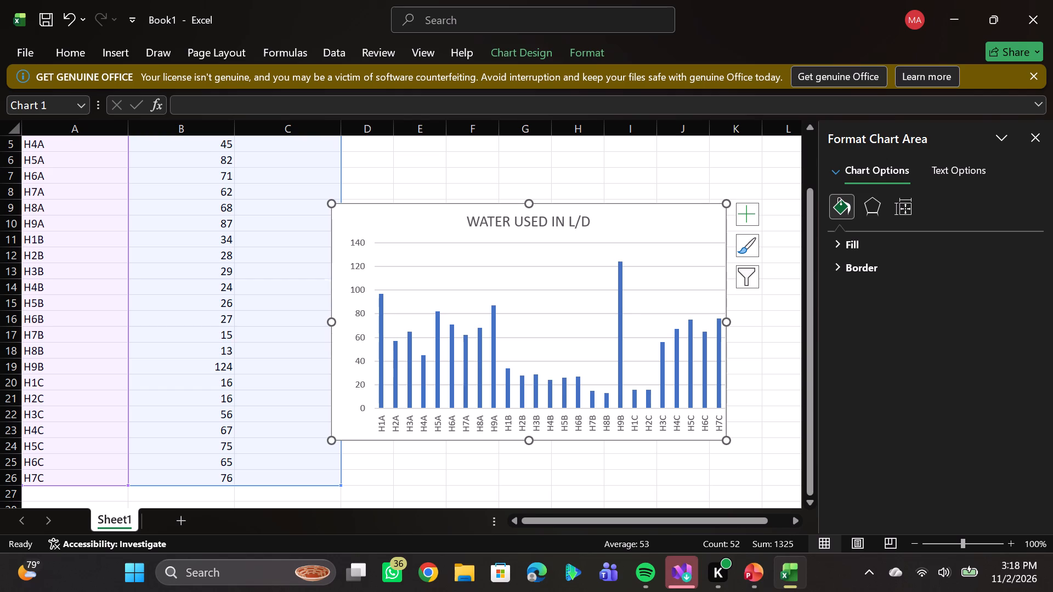
{"action": "left_click", "coordinate": [637, 221]}
{"action": "left_click", "coordinate": [496, 172]}
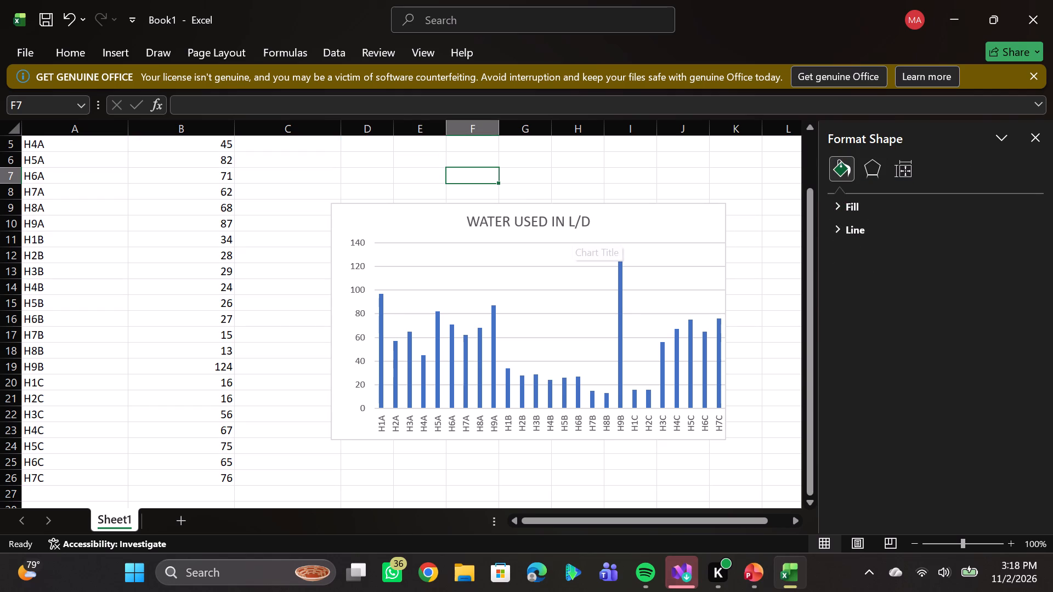
{"action": "left_click", "coordinate": [574, 228]}
{"action": "left_click", "coordinate": [633, 227]}
{"action": "left_click_drag", "start_coordinate": [633, 227], "coordinate": [682, 227]}
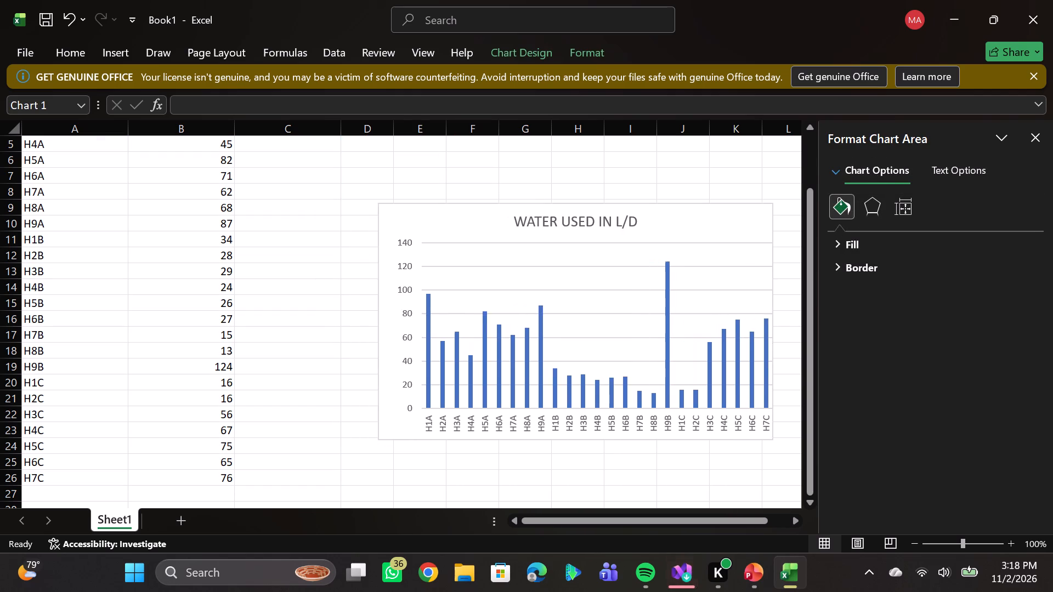
{"action": "left_click_drag", "start_coordinate": [682, 227], "coordinate": [677, 232]}
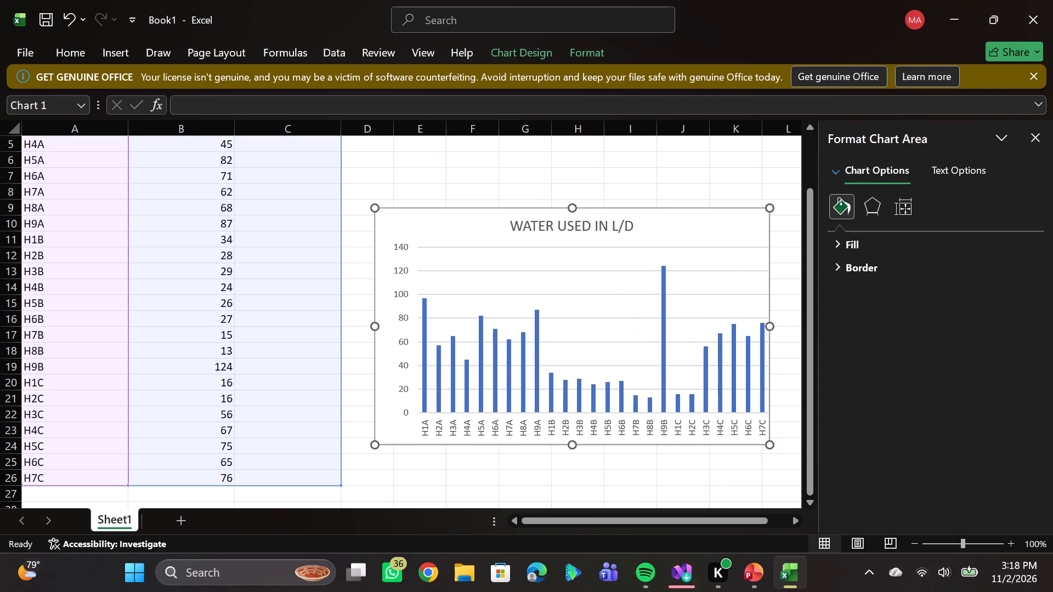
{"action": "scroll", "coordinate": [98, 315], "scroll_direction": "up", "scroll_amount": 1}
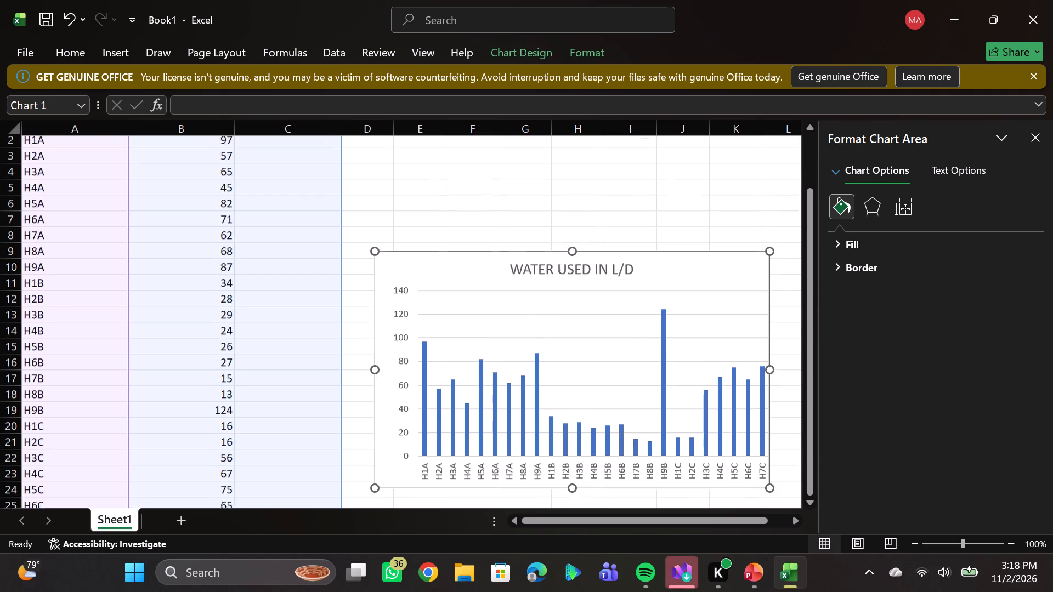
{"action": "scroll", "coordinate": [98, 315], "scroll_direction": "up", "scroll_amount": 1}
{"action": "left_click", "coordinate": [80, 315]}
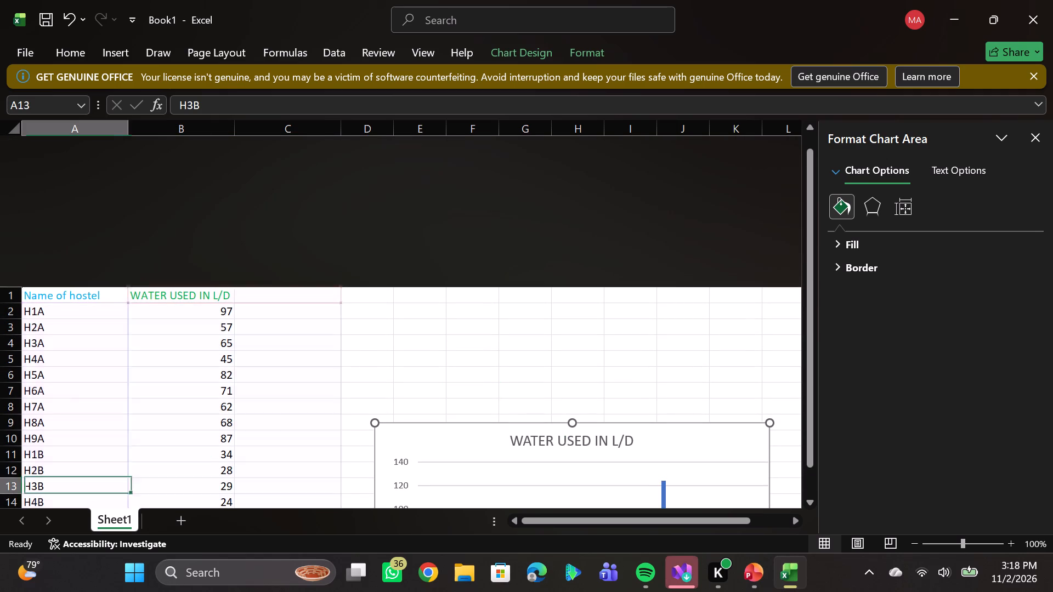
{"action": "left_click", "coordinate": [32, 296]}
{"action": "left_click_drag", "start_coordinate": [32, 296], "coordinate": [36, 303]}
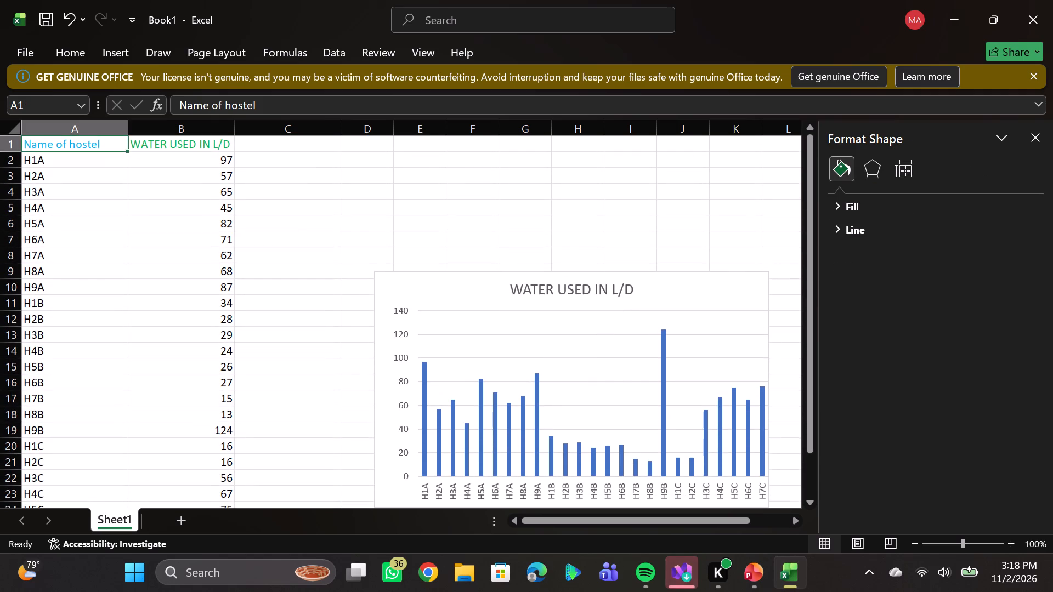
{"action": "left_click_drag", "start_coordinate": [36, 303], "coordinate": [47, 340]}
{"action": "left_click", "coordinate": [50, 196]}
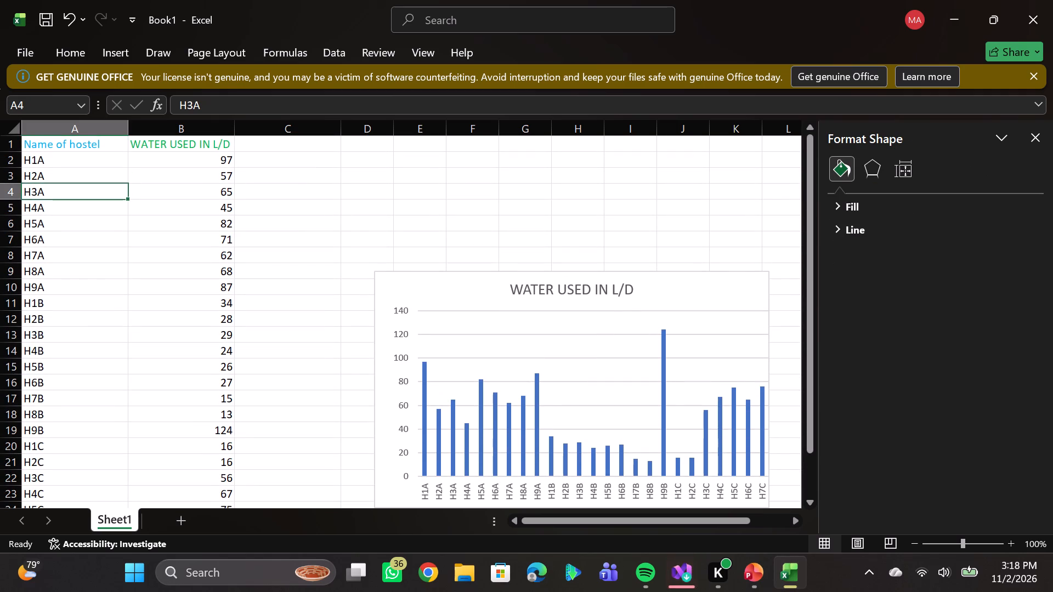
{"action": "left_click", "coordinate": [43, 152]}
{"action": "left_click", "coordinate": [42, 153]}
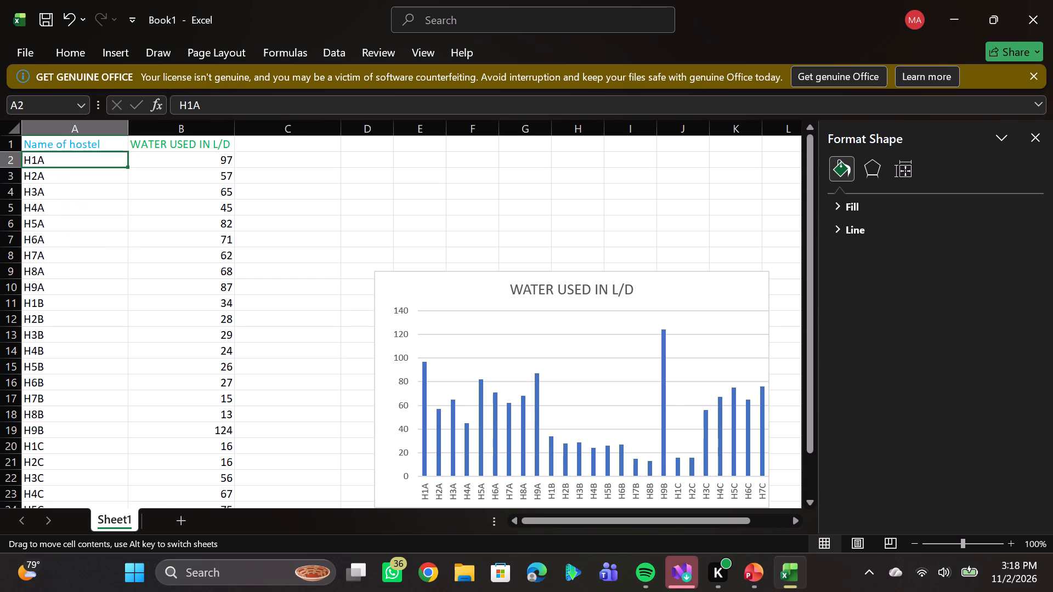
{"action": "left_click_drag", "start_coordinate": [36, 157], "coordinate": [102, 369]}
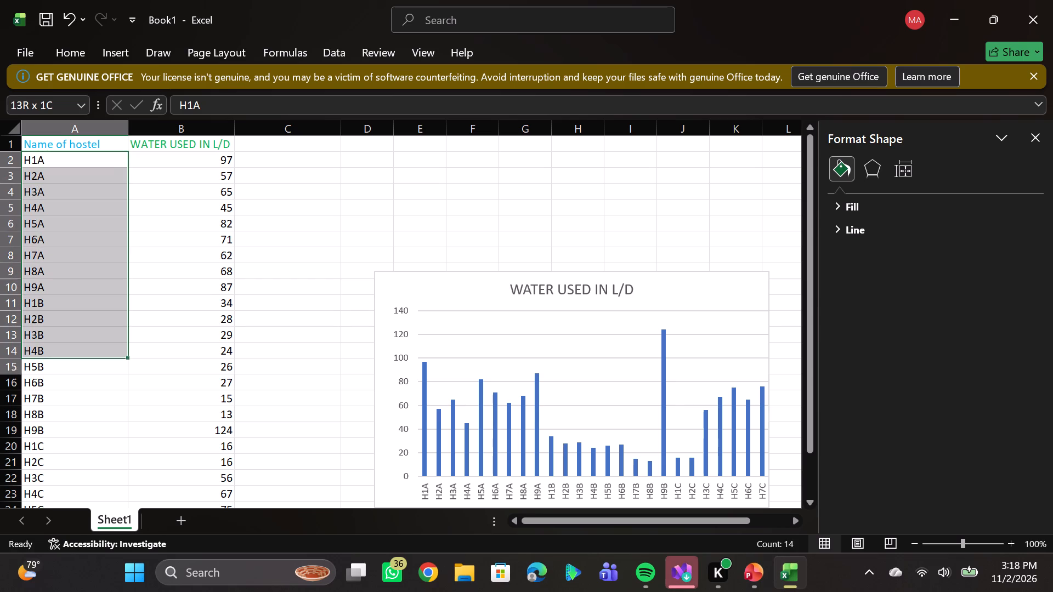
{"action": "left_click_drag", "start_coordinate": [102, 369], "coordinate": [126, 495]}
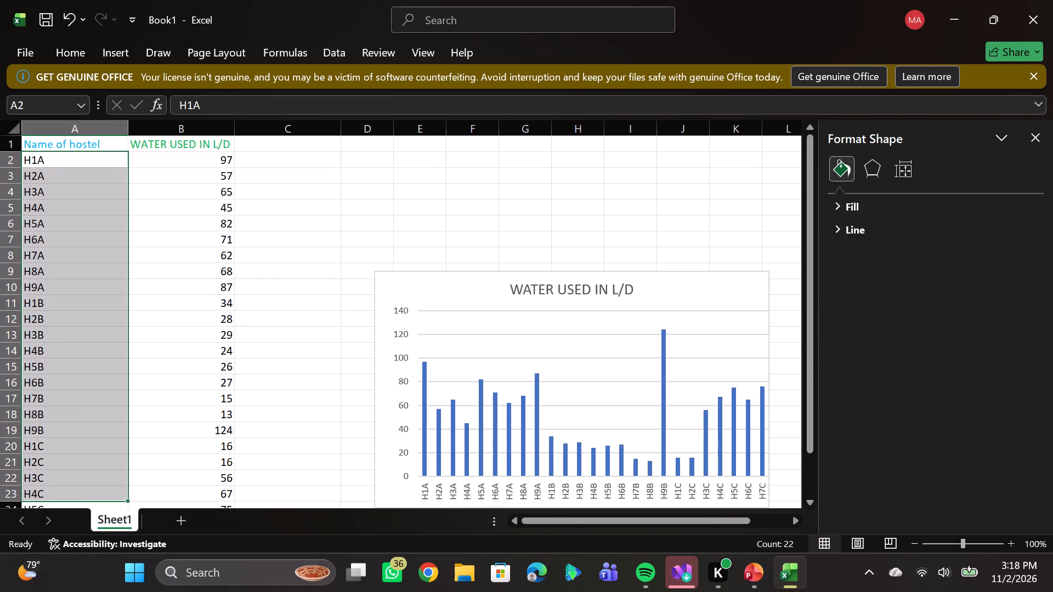
Apply Unique Values conditional formatting to the hostel name column, cells A1 to A26.
{"action": "left_click", "coordinate": [55, 142]}
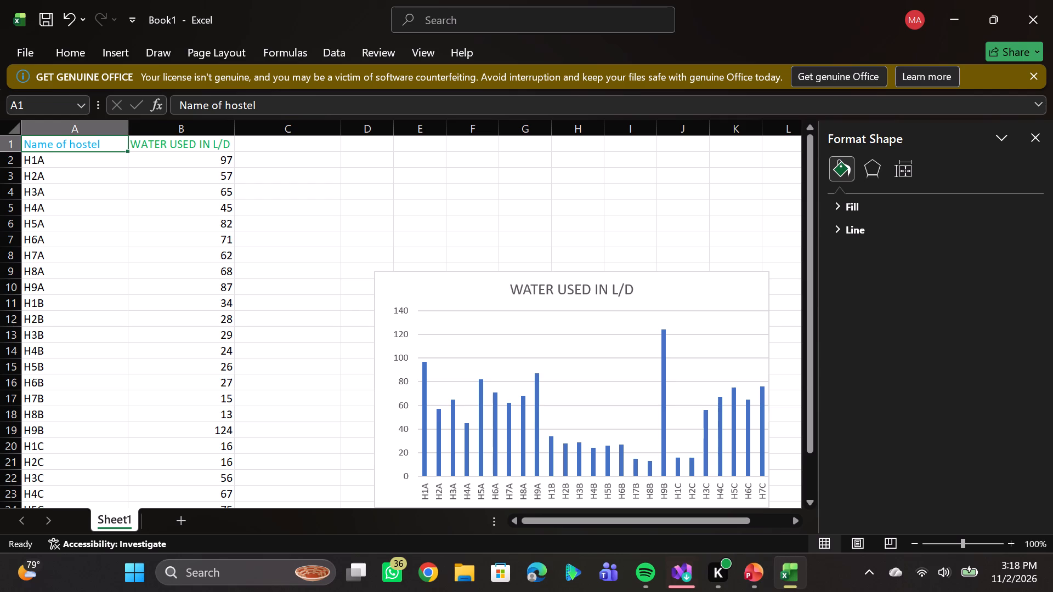
{"action": "left_click_drag", "start_coordinate": [37, 142], "coordinate": [155, 470]}
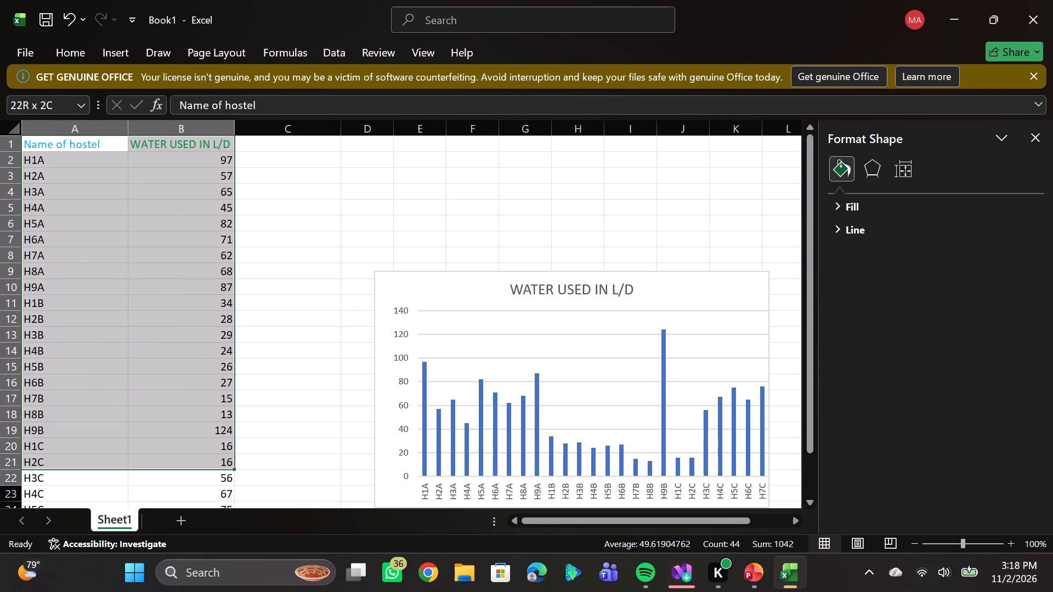
{"action": "left_click_drag", "start_coordinate": [155, 470], "coordinate": [95, 504]}
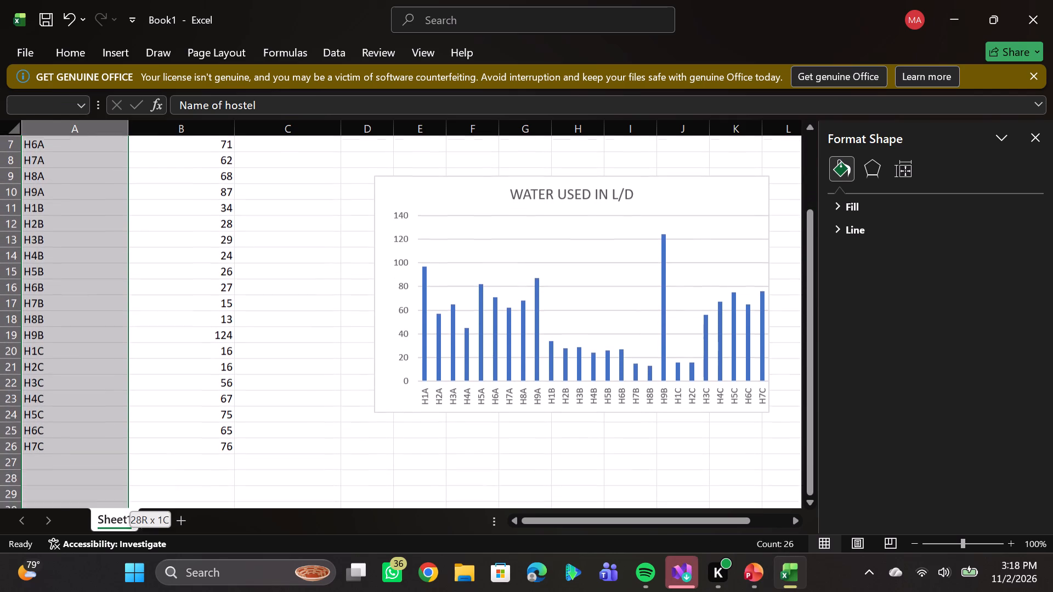
{"action": "left_click_drag", "start_coordinate": [95, 504], "coordinate": [97, 447]}
{"action": "left_click", "coordinate": [141, 470]}
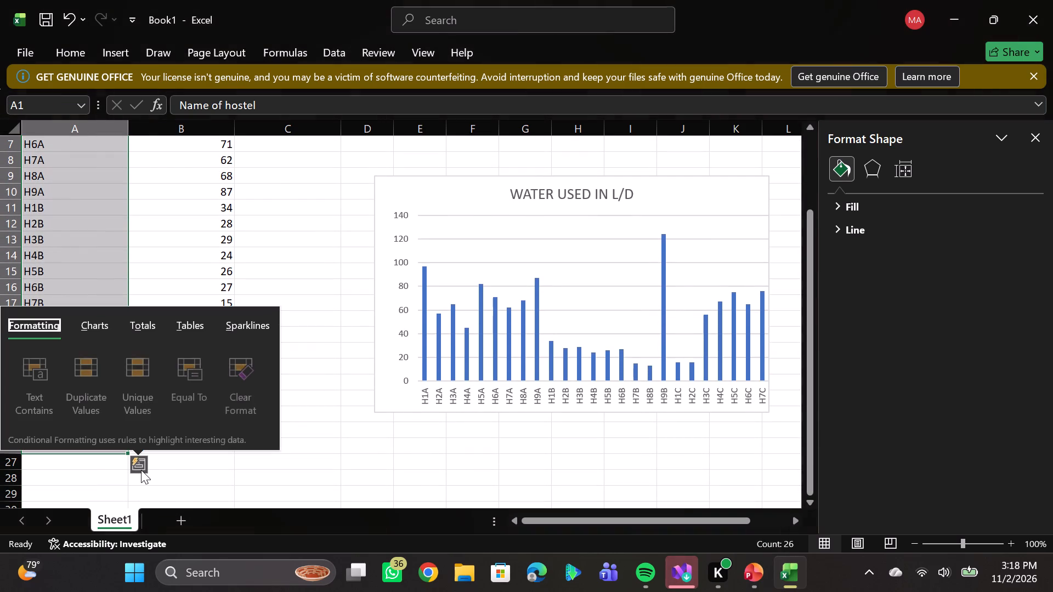
{"action": "left_click", "coordinate": [135, 359]}
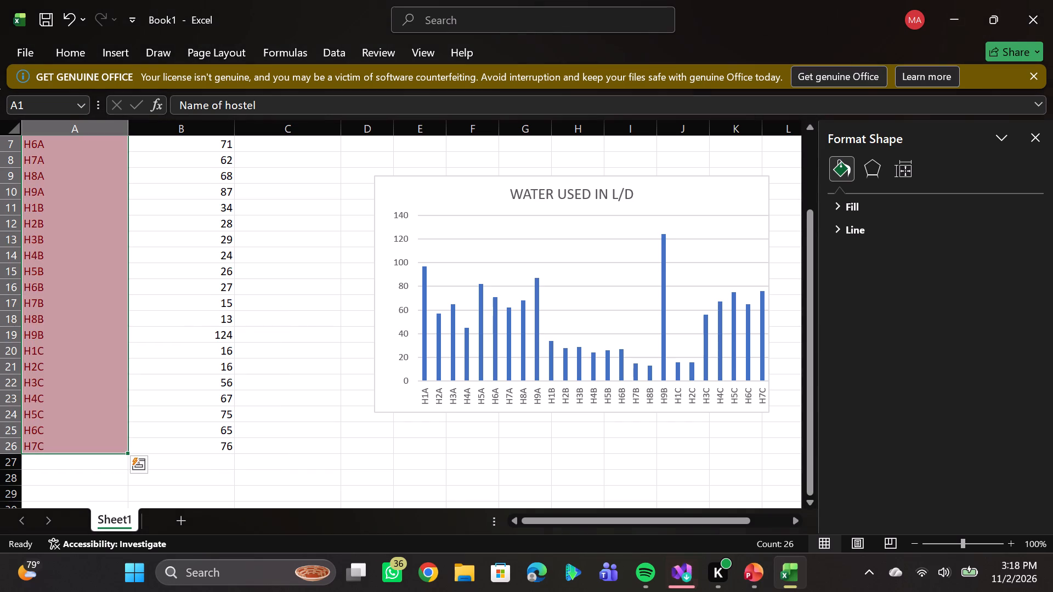
{"action": "left_click", "coordinate": [188, 306]}
Apply Color Scale conditional formatting to the "WATER USED IN L/D" column, selecting cells B1 to B26.
{"action": "scroll", "coordinate": [214, 231], "scroll_direction": "up", "scroll_amount": 1}
{"action": "left_click", "coordinate": [160, 144]}
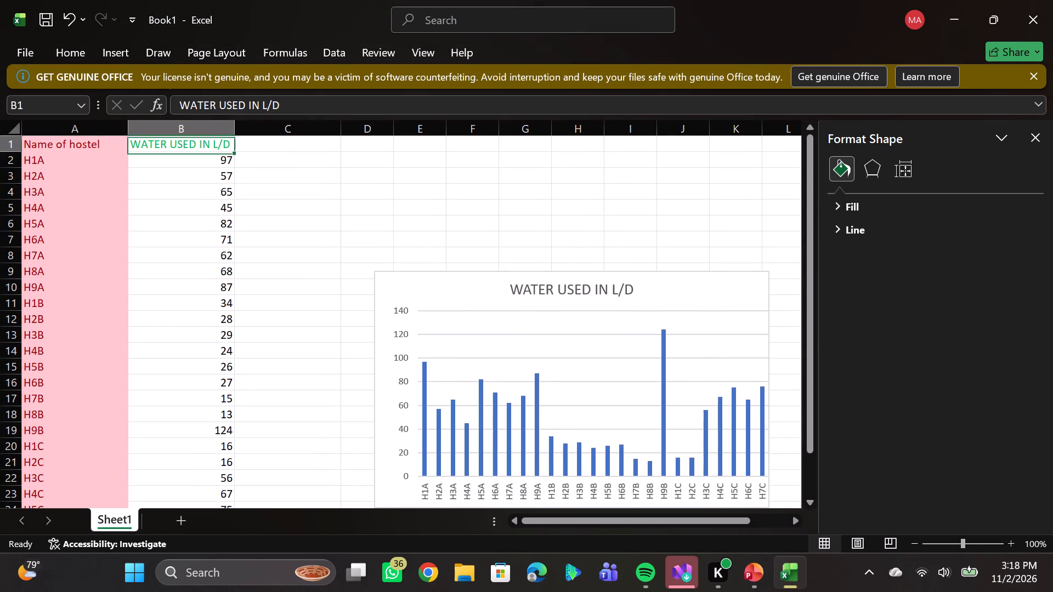
{"action": "left_click_drag", "start_coordinate": [160, 144], "coordinate": [230, 491]}
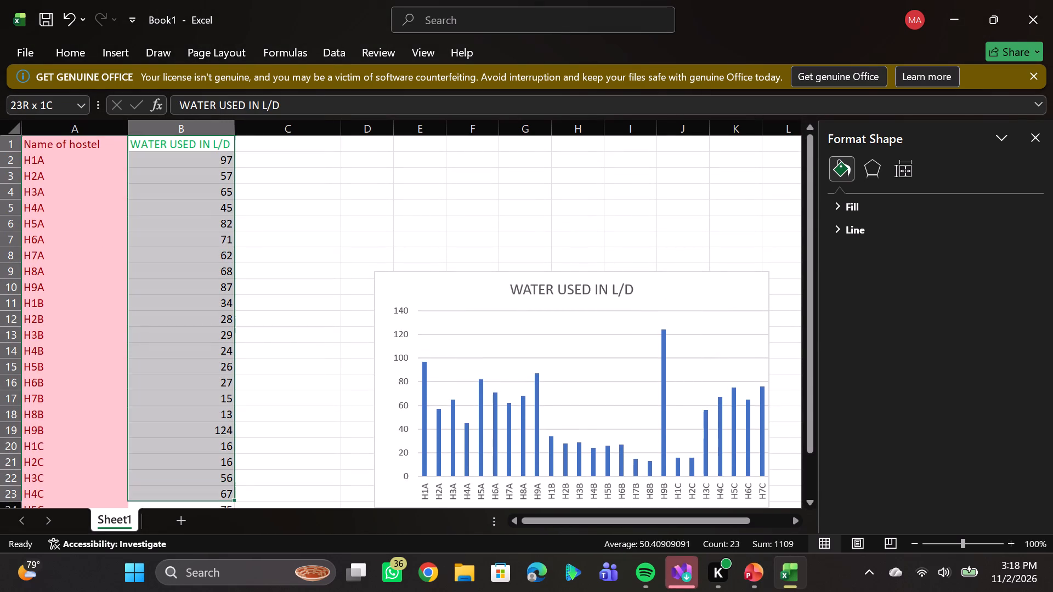
{"action": "left_click_drag", "start_coordinate": [230, 491], "coordinate": [216, 515]}
{"action": "left_click", "coordinate": [246, 495]}
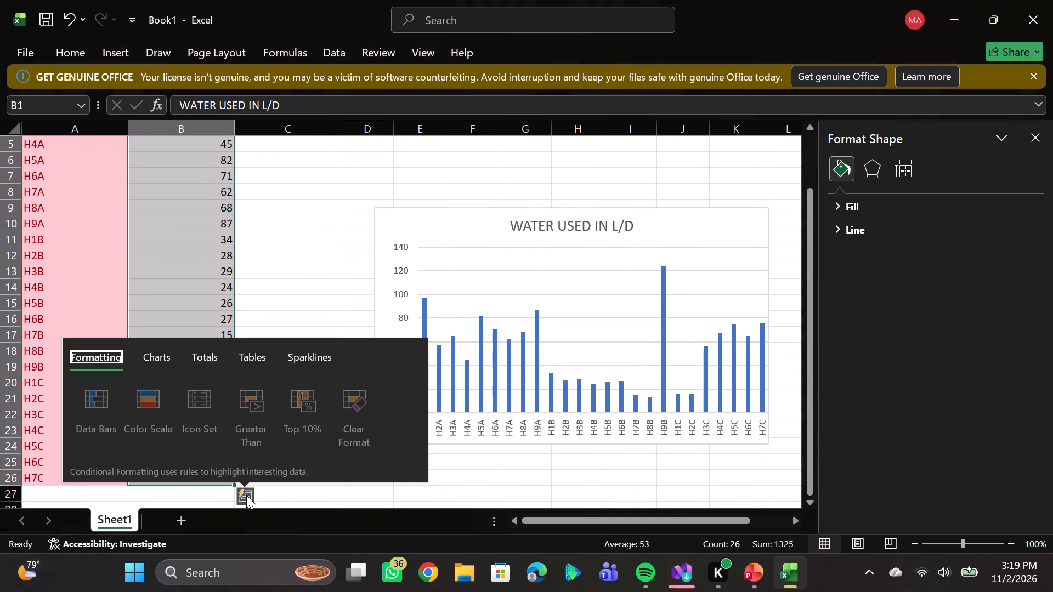
{"action": "left_click", "coordinate": [155, 408]}
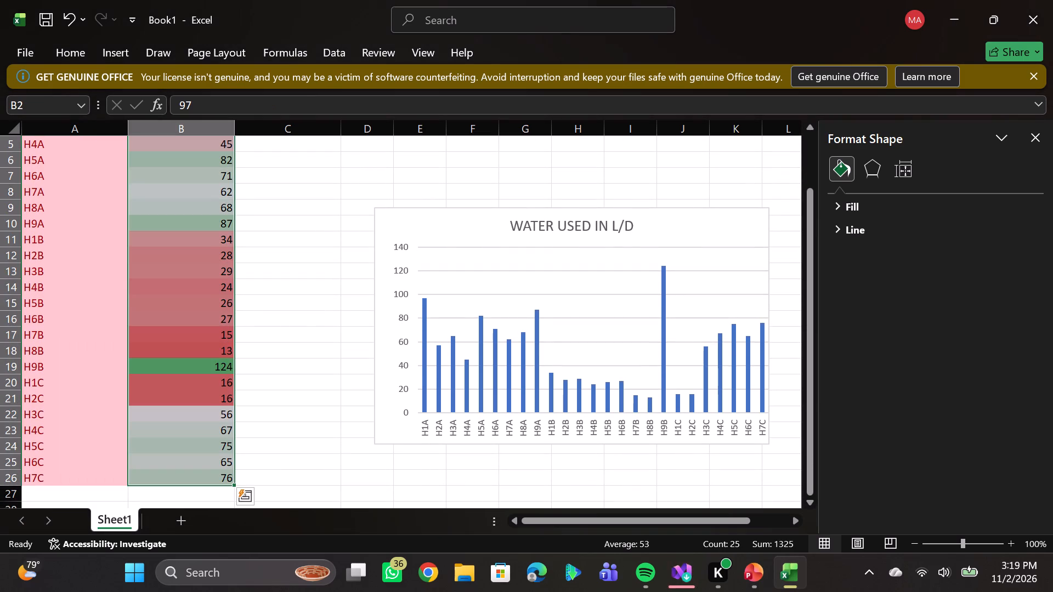
{"action": "left_click", "coordinate": [271, 359]}
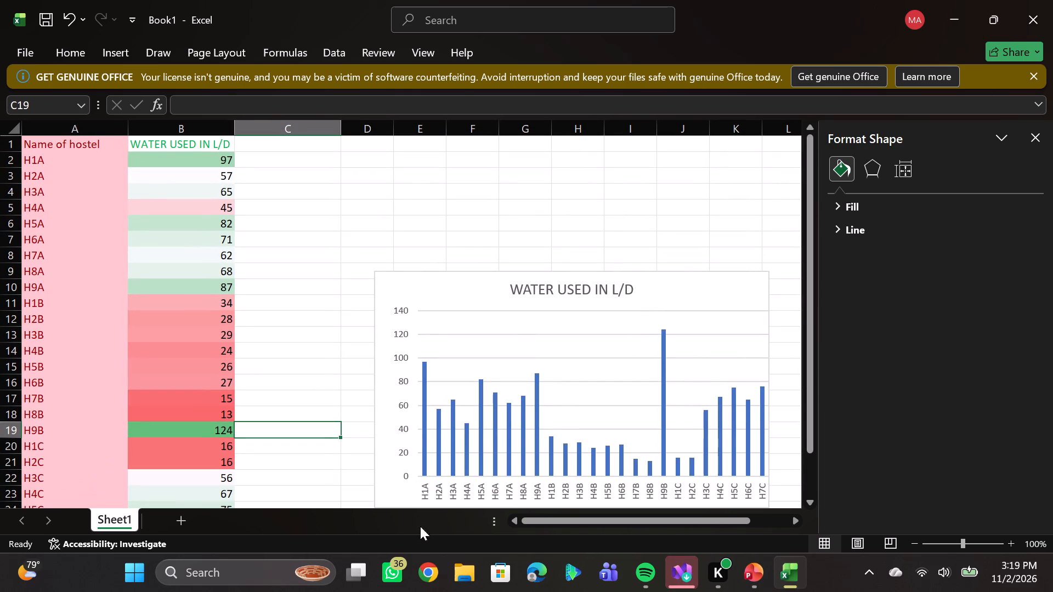
Switch to the Visual Studio Installer window.
{"action": "left_click", "coordinate": [674, 584]}
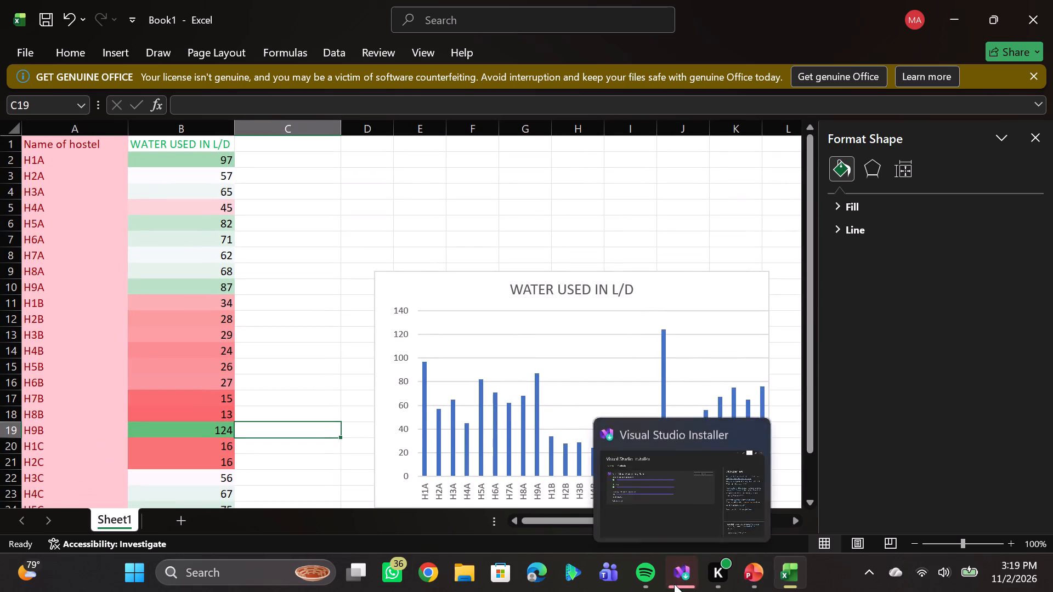
{"action": "left_click", "coordinate": [674, 584]}
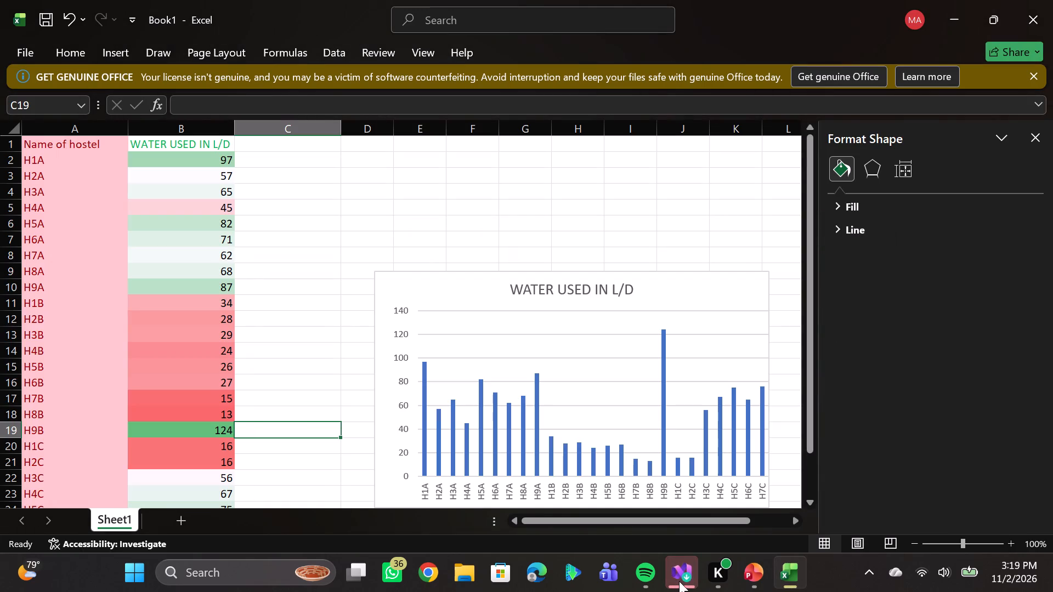
{"action": "left_click", "coordinate": [679, 581]}
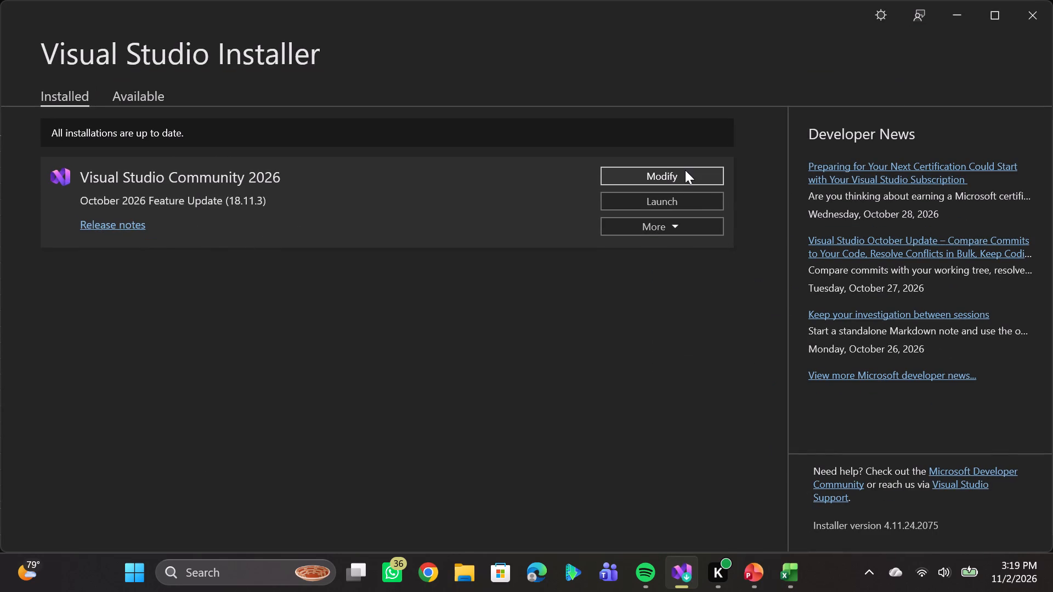
Launch Visual Studio Community 2026 from the installer and minimise the installer window.
{"action": "left_click", "coordinate": [684, 170]}
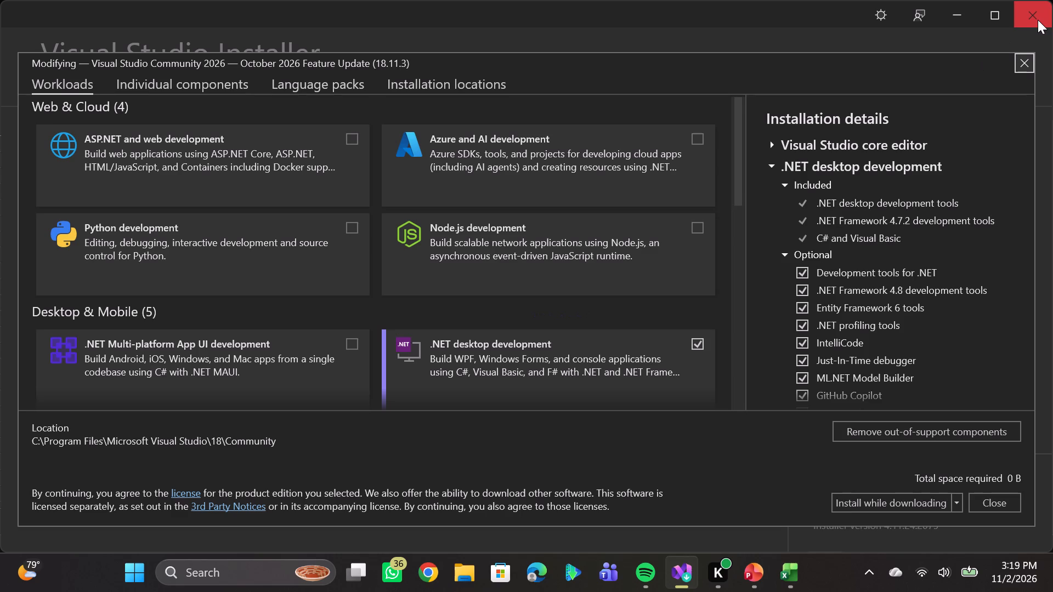
{"action": "left_click", "coordinate": [1021, 61]}
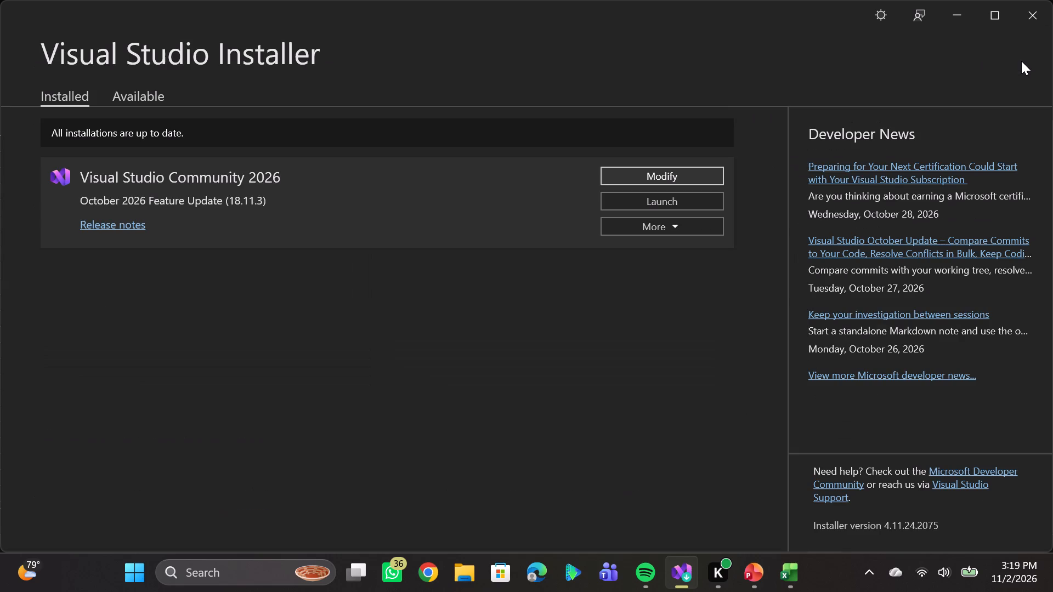
{"action": "left_click", "coordinate": [697, 199]}
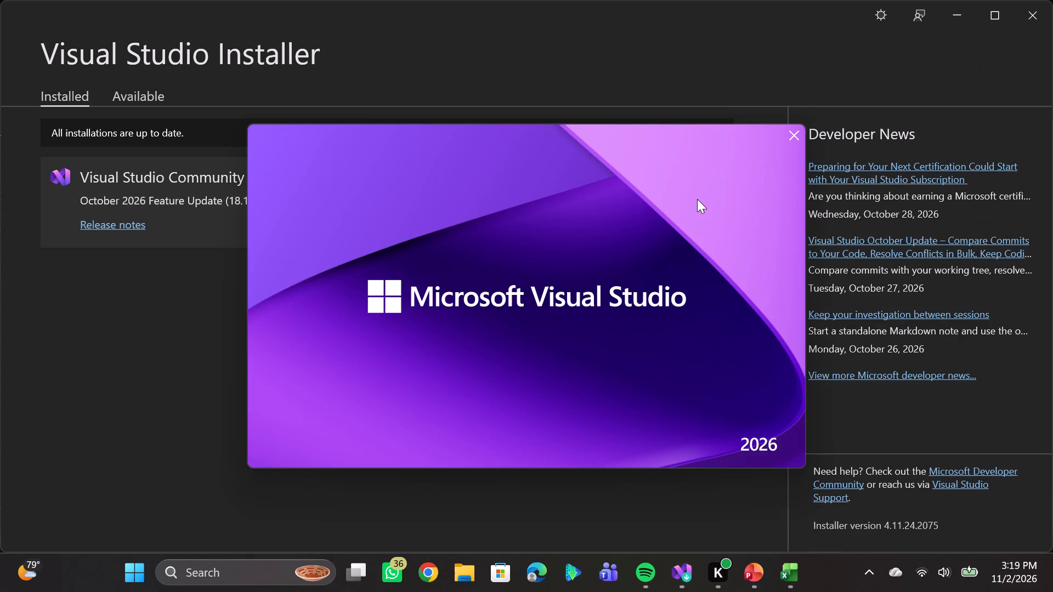
{"action": "left_click", "coordinate": [966, 16]}
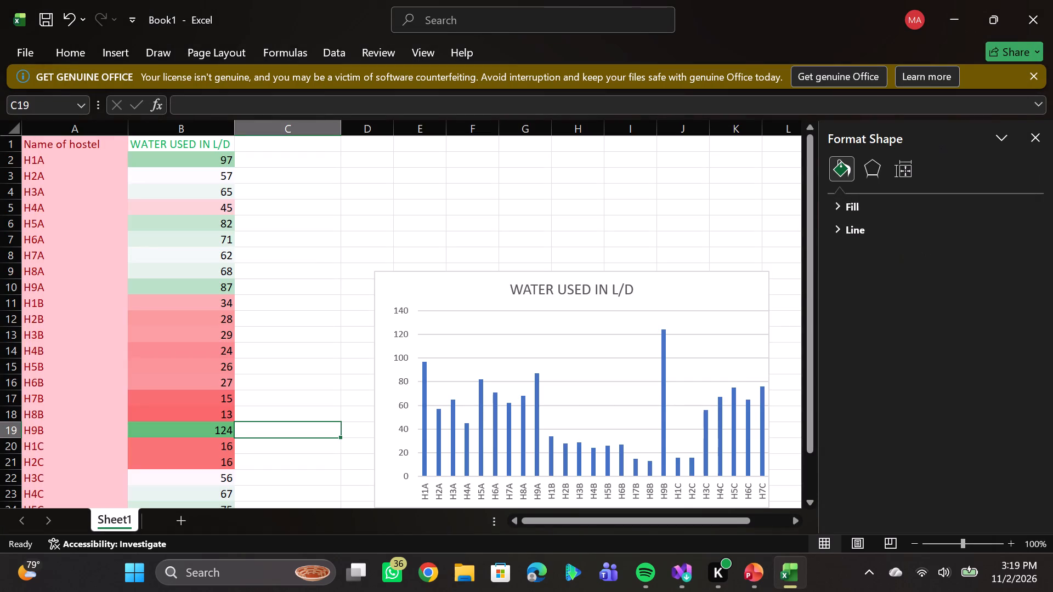
{"action": "left_click", "coordinate": [684, 578]}
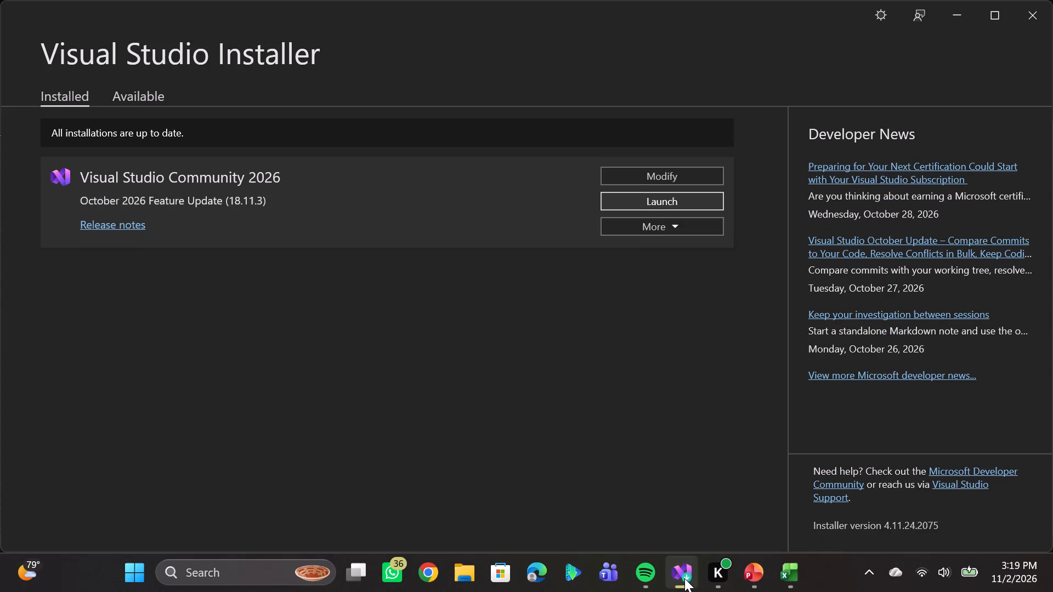
{"action": "left_click", "coordinate": [648, 201]}
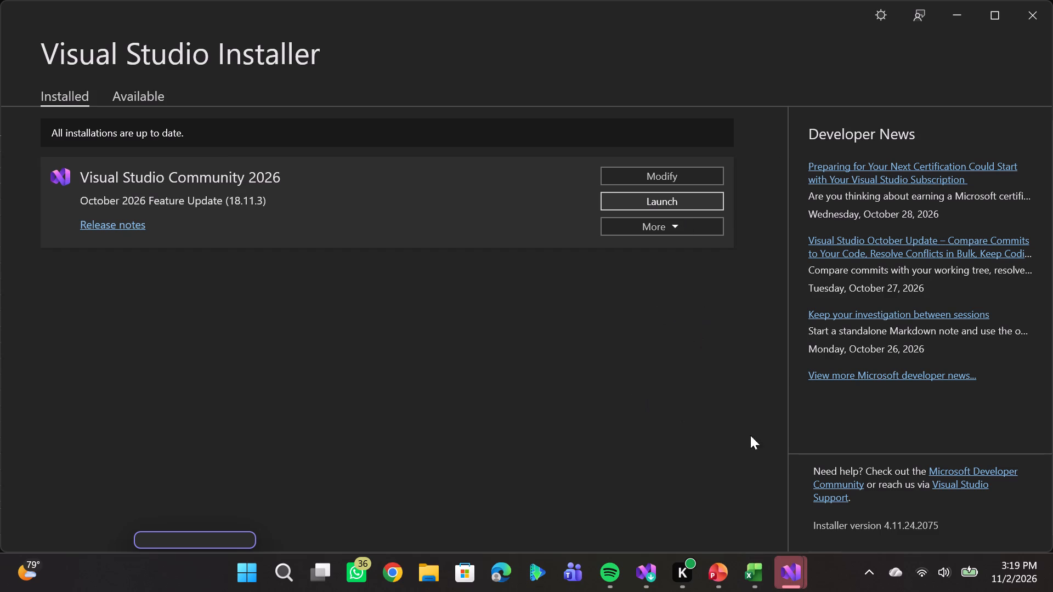
{"action": "left_click", "coordinate": [673, 197]}
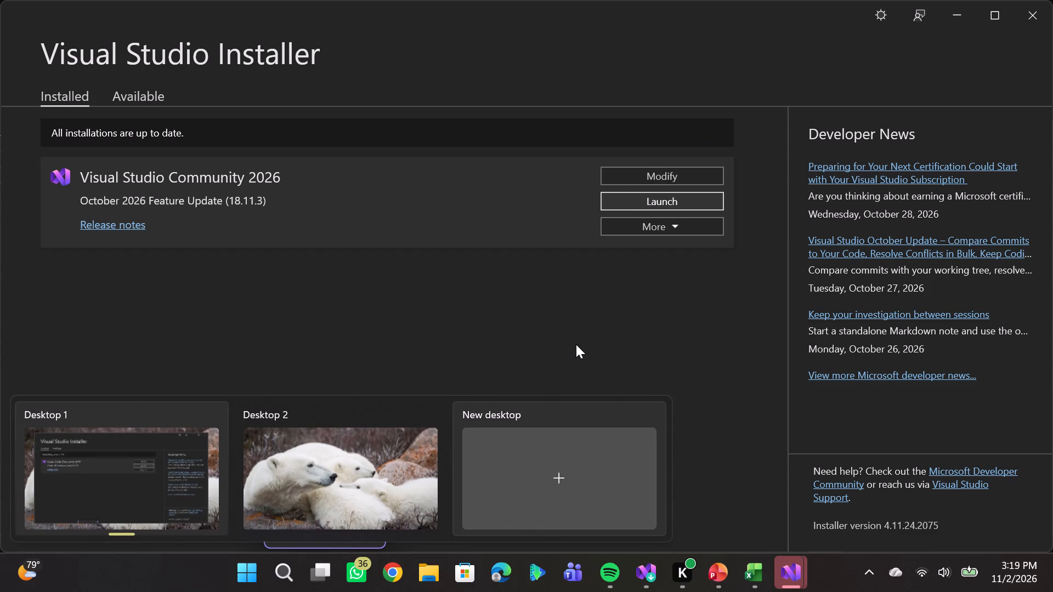
{"action": "left_click", "coordinate": [576, 344]}
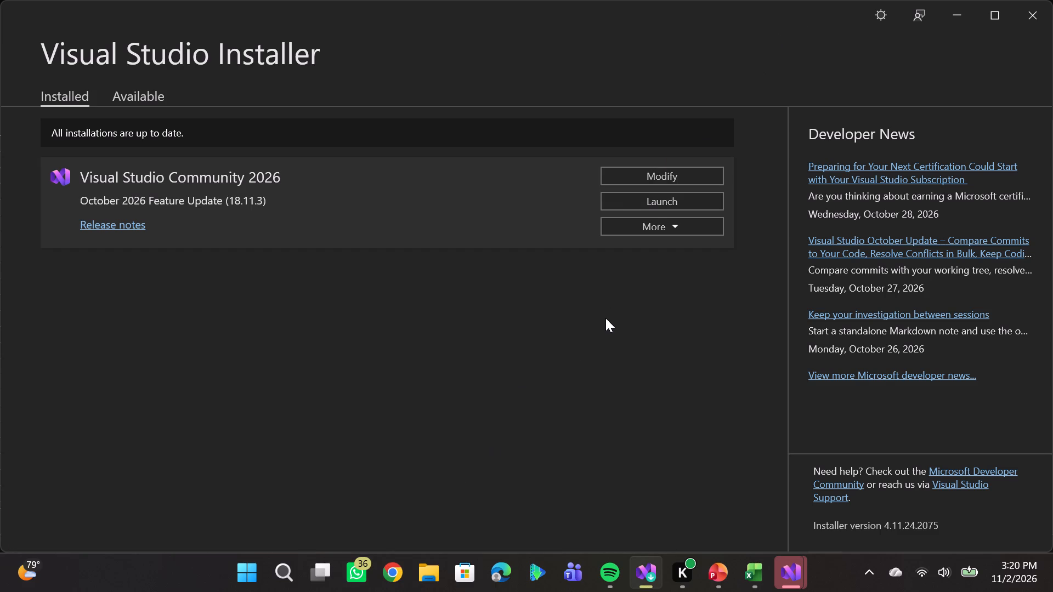
{"action": "left_click", "coordinate": [961, 10]}
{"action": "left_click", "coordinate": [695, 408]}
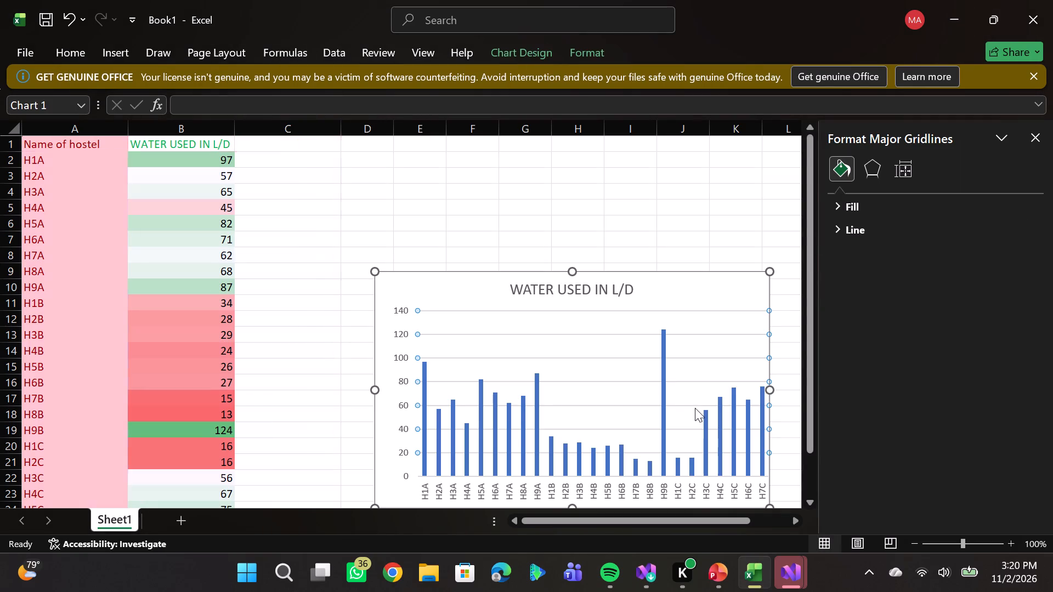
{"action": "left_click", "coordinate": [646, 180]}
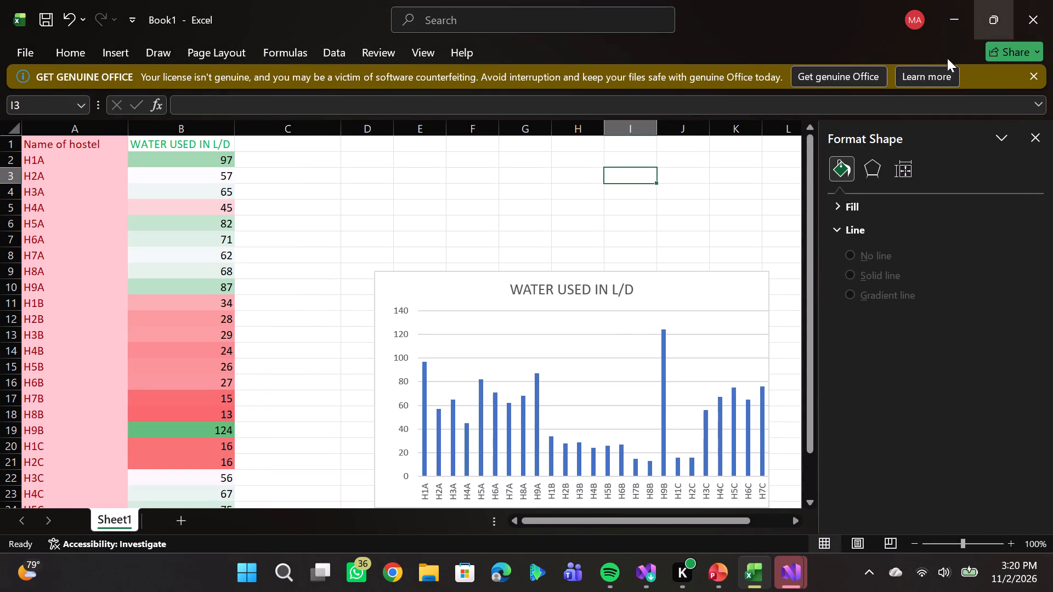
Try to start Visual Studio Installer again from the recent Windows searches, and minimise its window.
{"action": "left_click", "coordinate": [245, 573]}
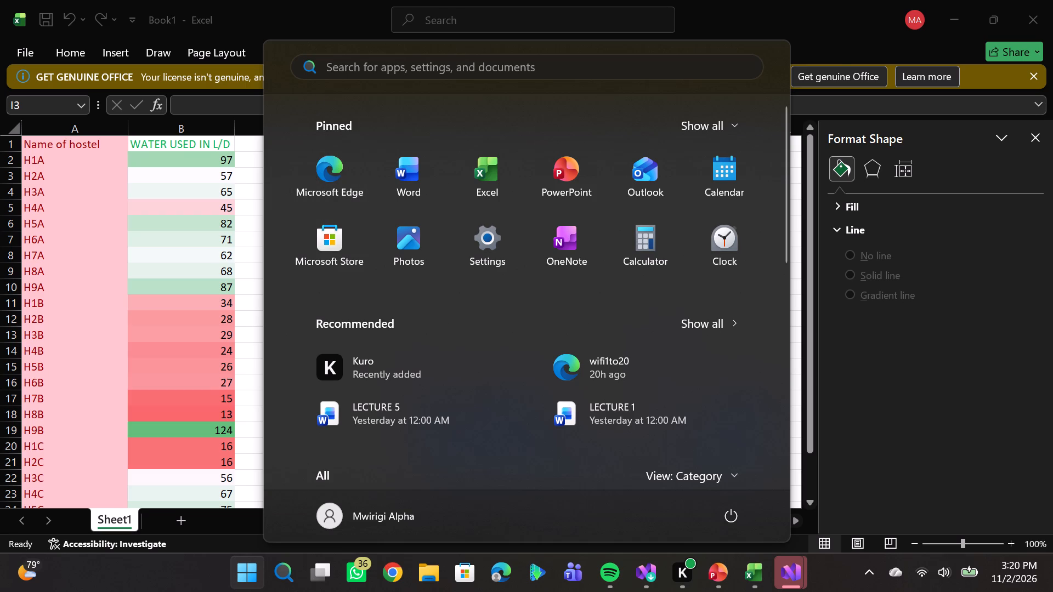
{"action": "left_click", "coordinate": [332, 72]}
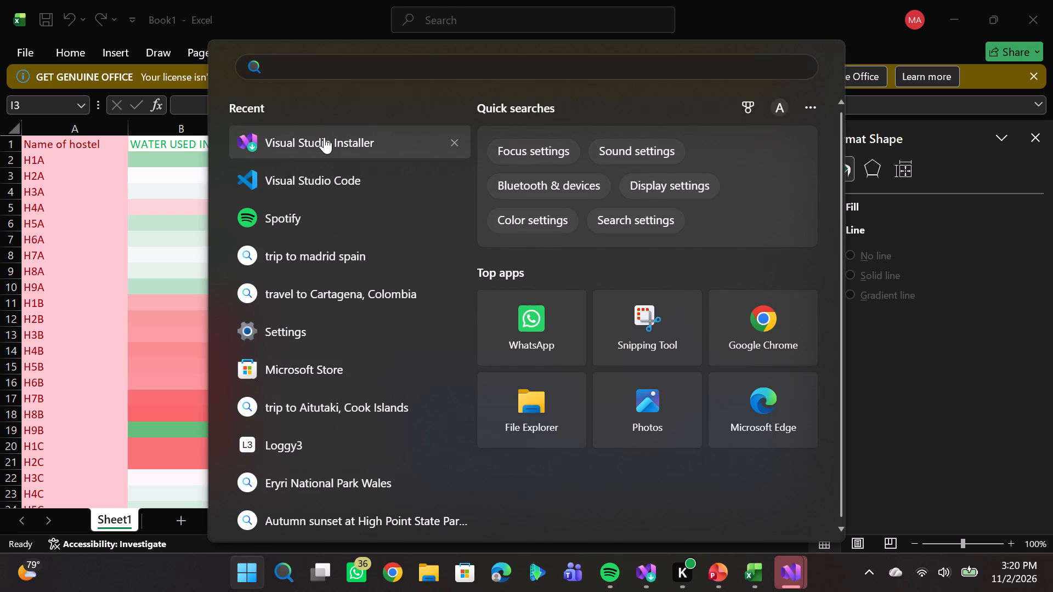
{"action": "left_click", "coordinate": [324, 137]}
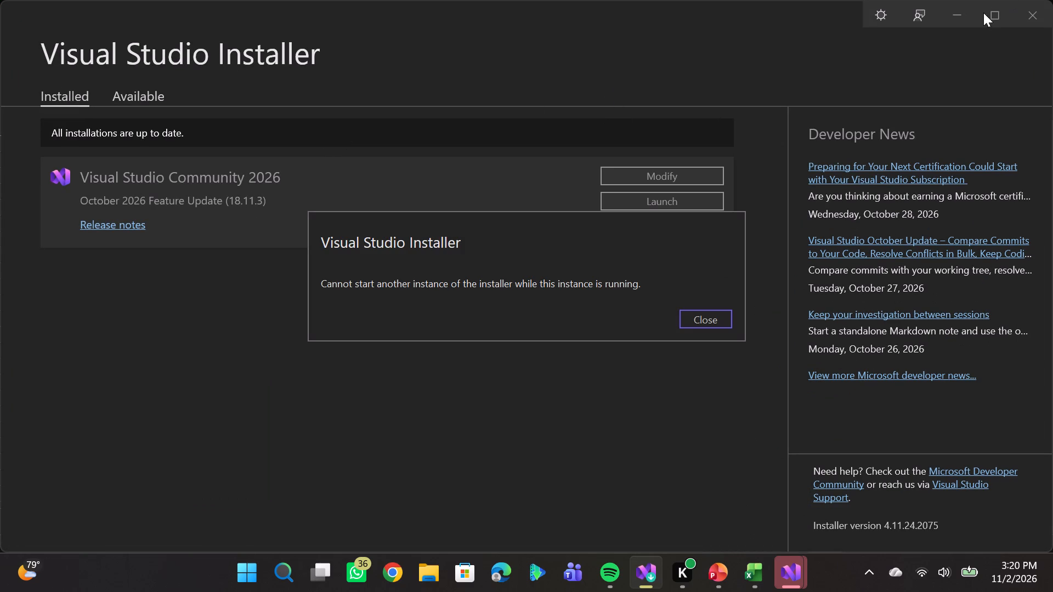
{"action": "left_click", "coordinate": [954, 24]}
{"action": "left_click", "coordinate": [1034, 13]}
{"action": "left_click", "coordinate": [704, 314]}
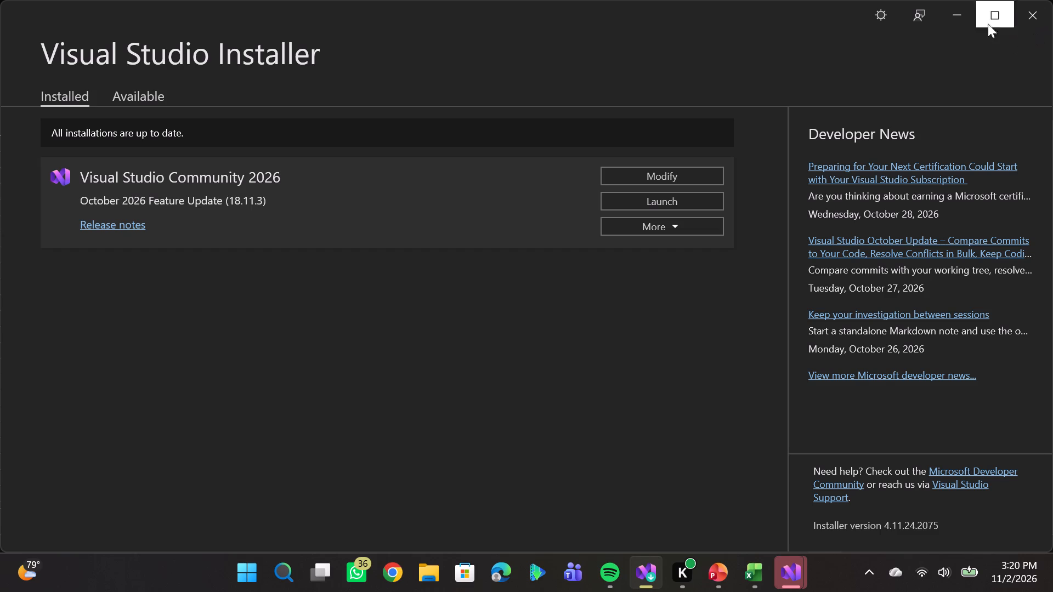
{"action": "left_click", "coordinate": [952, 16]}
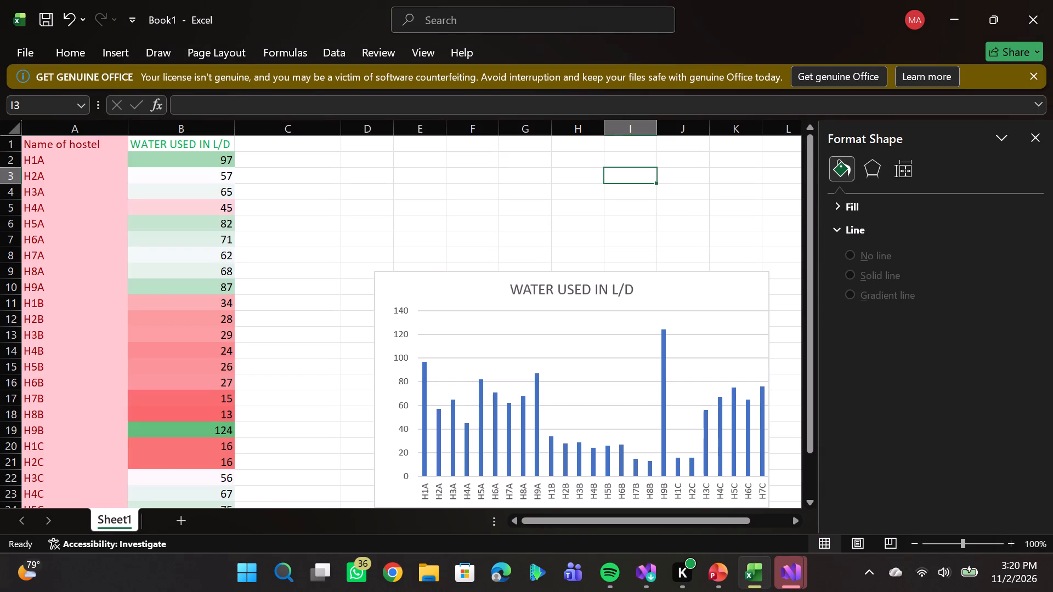
Open Visual Studio Code from the recent Windows searches.
{"action": "left_click", "coordinate": [248, 583]}
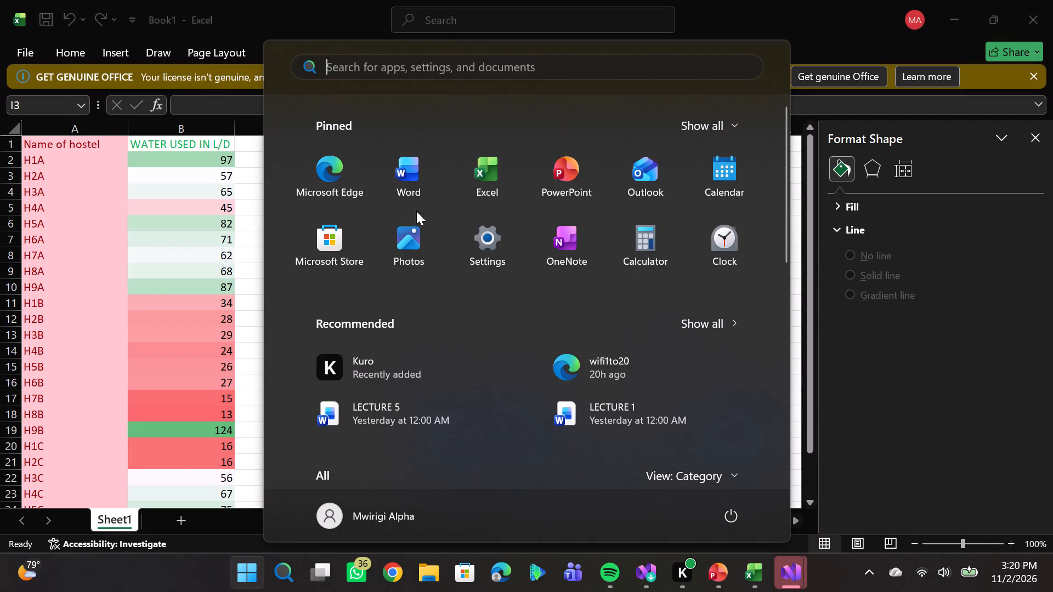
{"action": "left_click", "coordinate": [364, 64]}
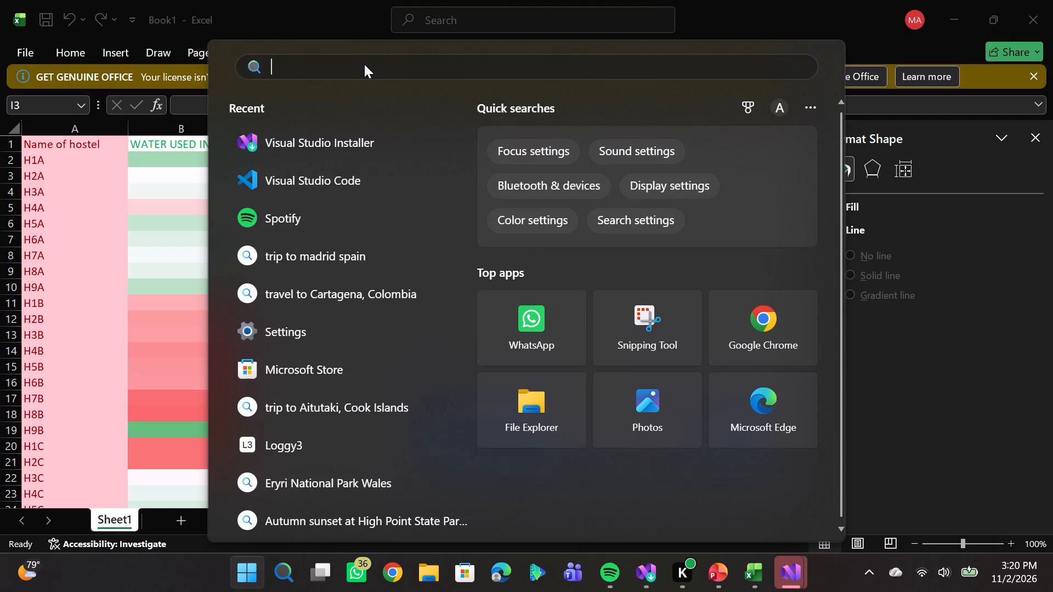
{"action": "left_click", "coordinate": [332, 167]}
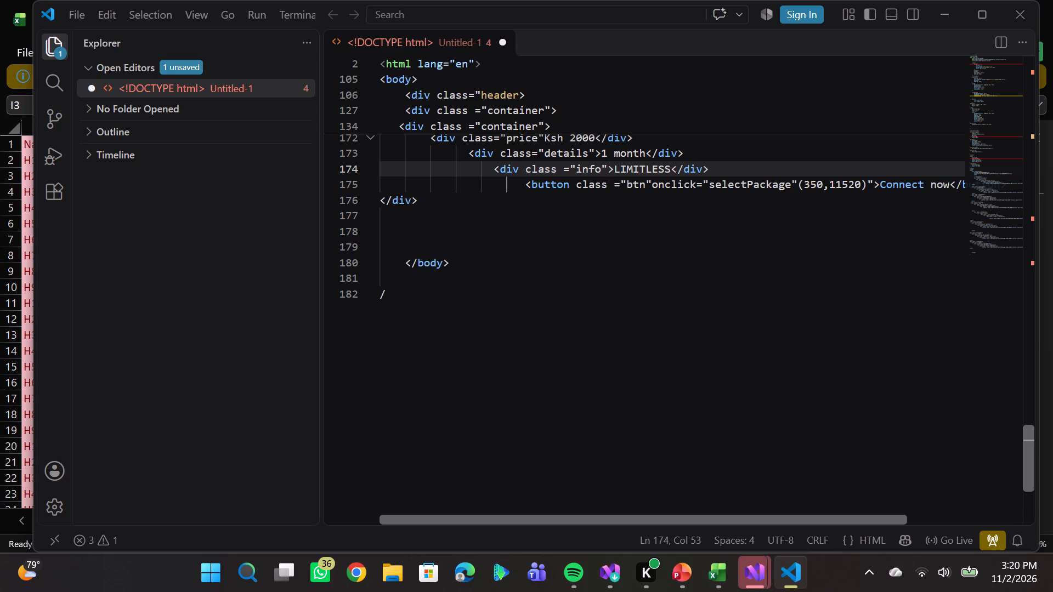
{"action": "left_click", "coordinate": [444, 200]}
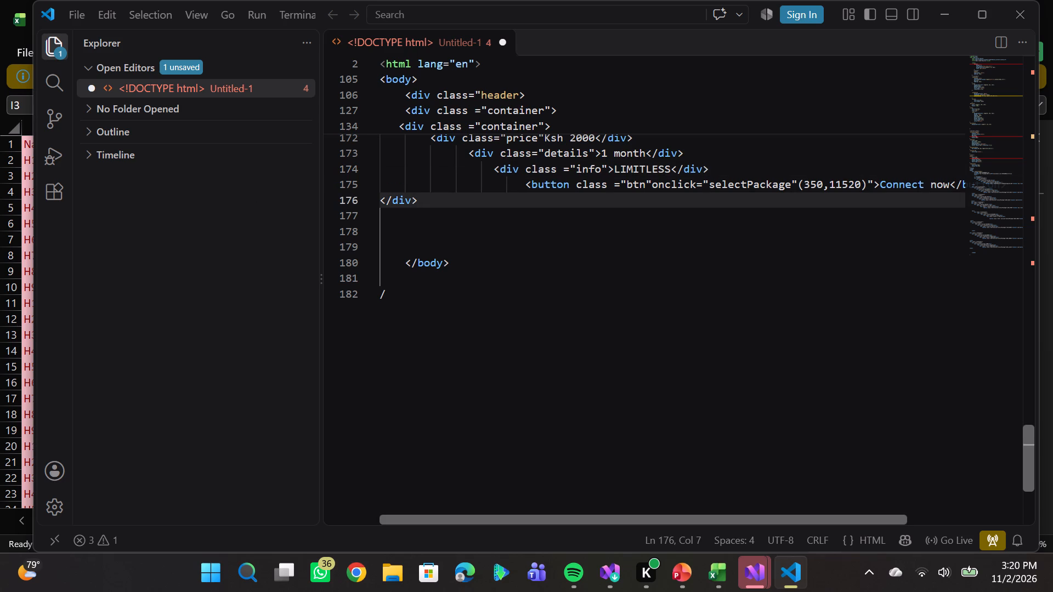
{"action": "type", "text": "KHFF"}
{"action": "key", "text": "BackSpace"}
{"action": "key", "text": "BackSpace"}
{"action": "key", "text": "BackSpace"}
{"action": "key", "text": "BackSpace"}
Place the text cursor on empty line 177, below the closing div tag in the Untitled-1 HTML file.
{"action": "left_click", "coordinate": [462, 216]}
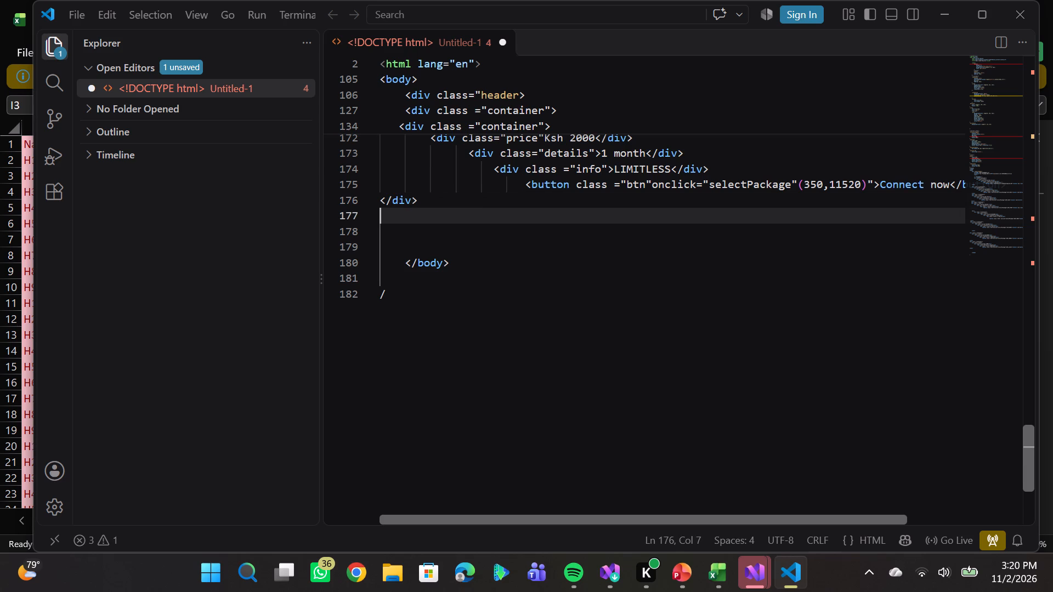